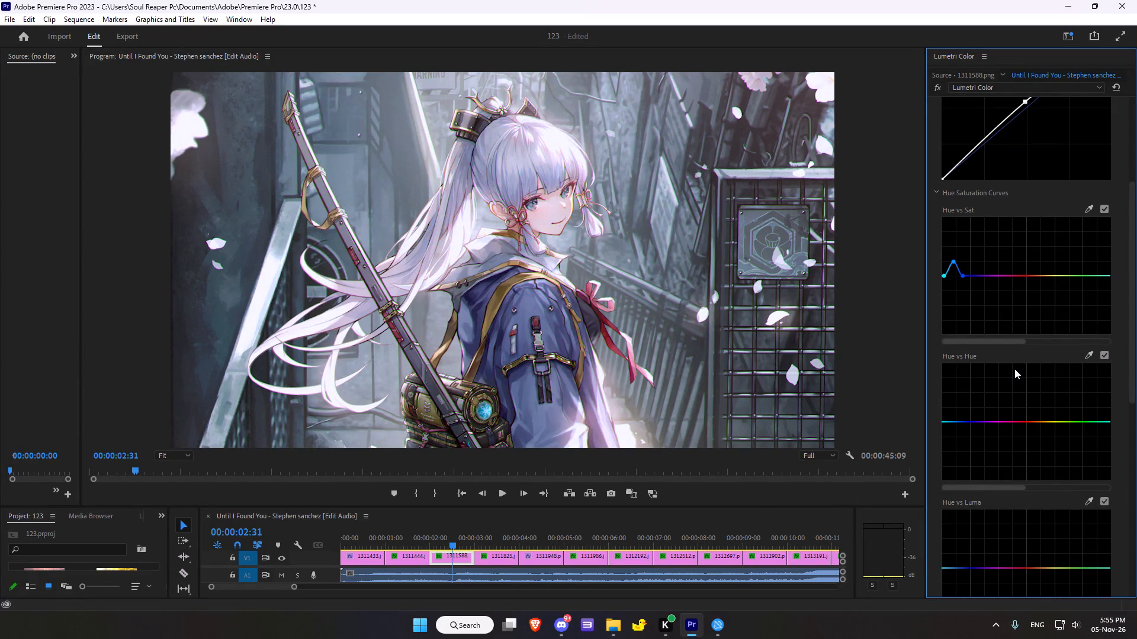
Sample the bluish background for the Hue vs Hue curve and pull its middle blue point slightly below the line.
{"action": "left_click", "coordinate": [1087, 357]}
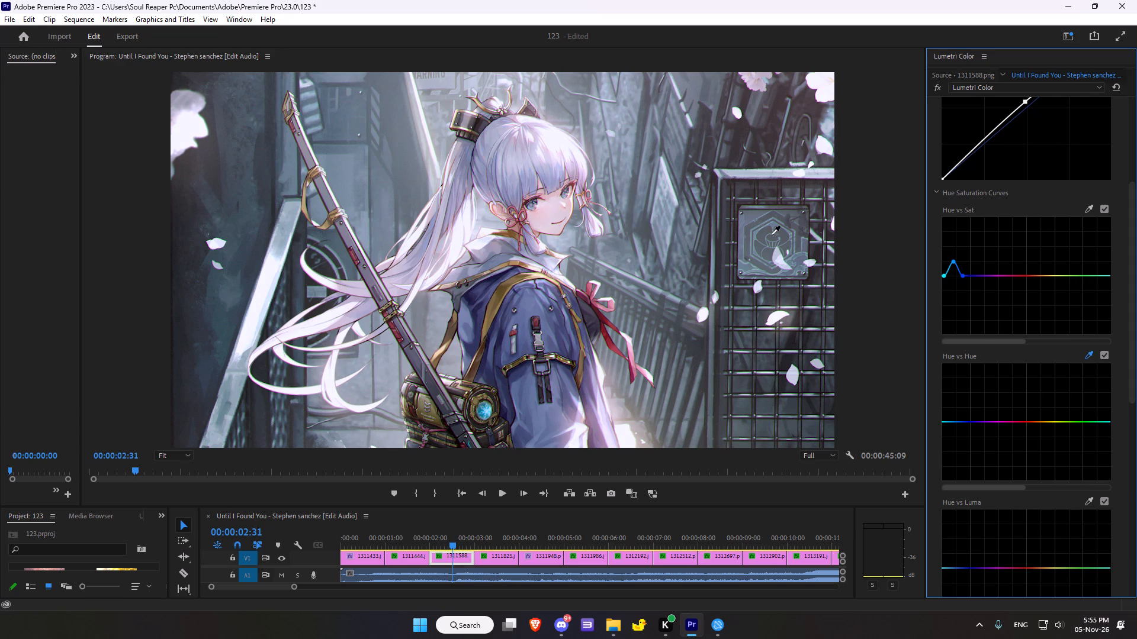
{"action": "left_click", "coordinate": [289, 144]}
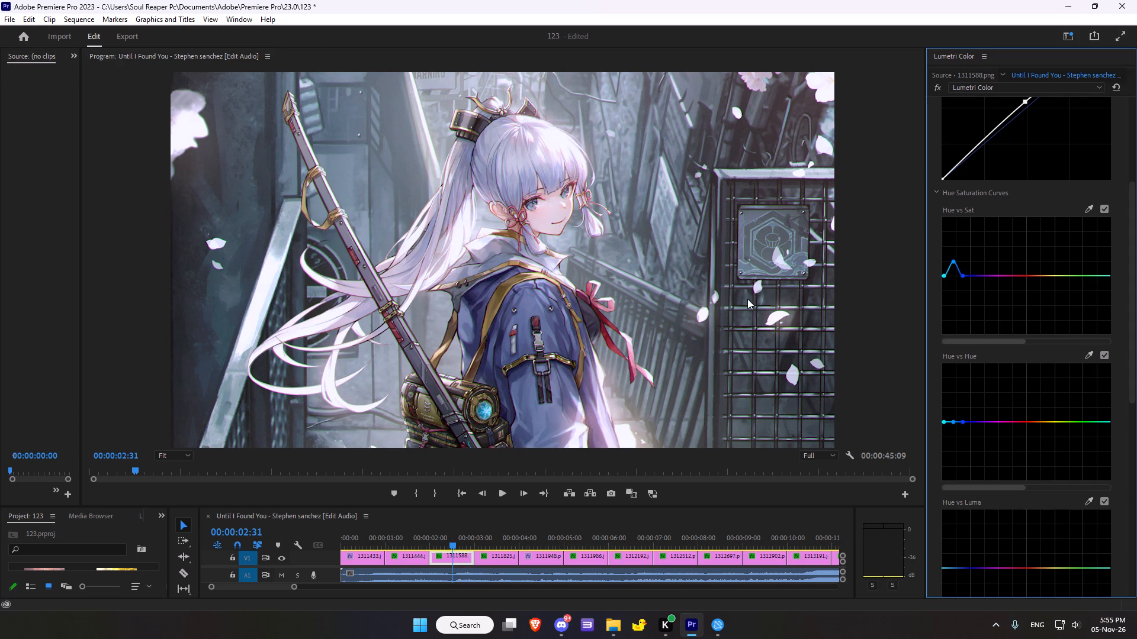
{"action": "scroll", "coordinate": [998, 307], "scroll_direction": "down", "scroll_amount": 5}
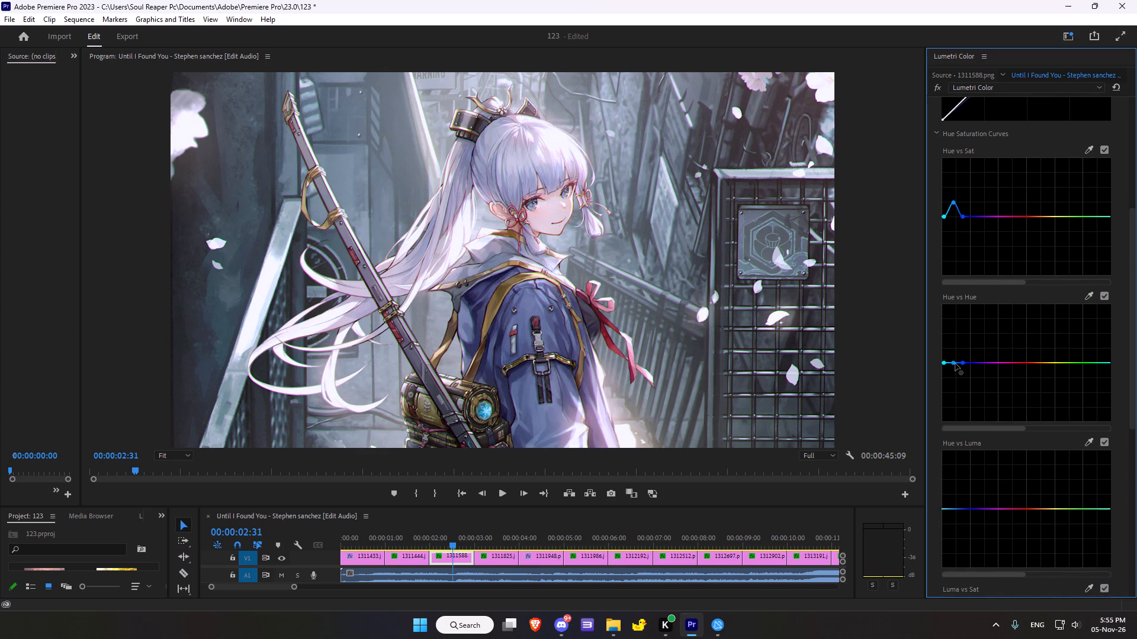
{"action": "left_click", "coordinate": [955, 363]}
Sample the red ribbon for the Hue vs Luma curve and lower its middle red point slightly.
{"action": "scroll", "coordinate": [1023, 407], "scroll_direction": "down", "scroll_amount": 4}
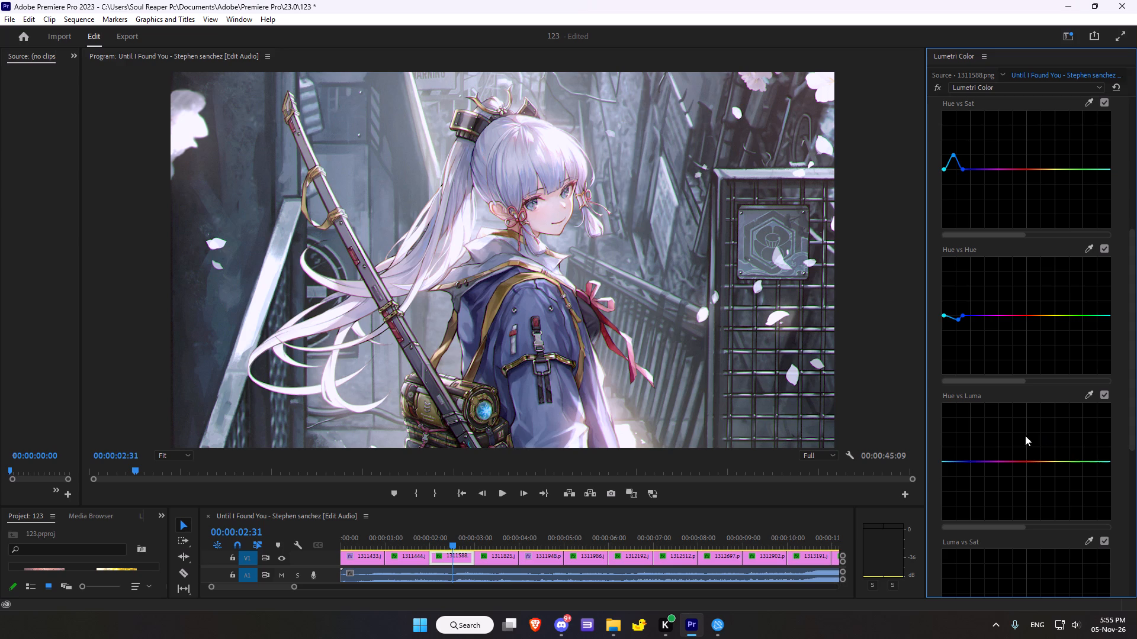
{"action": "left_click", "coordinate": [1083, 395]}
{"action": "left_click", "coordinate": [1087, 398]}
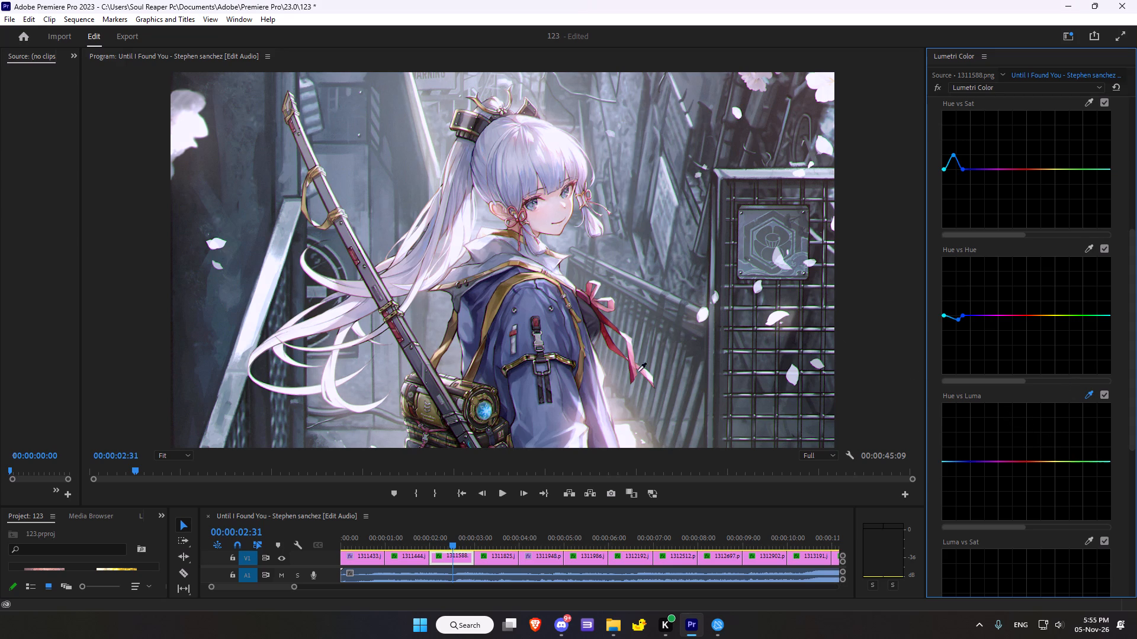
{"action": "left_click", "coordinate": [606, 322]}
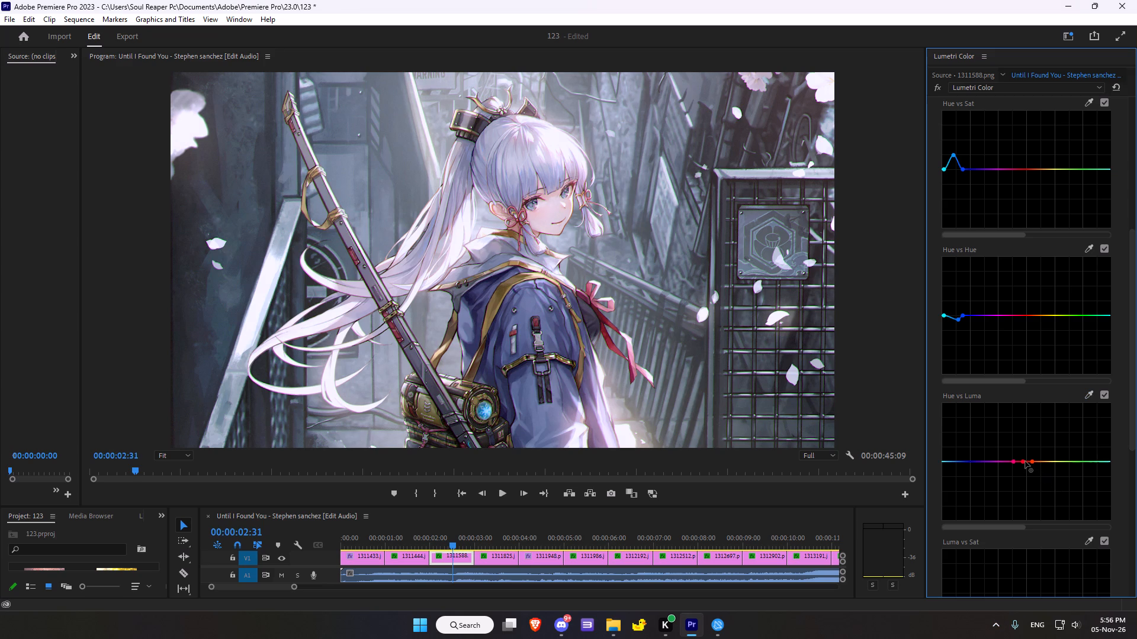
{"action": "left_click", "coordinate": [1024, 462]}
Sample the blue jacket for the Luma vs Sat curve and shape its middle point into a small dip below the line.
{"action": "scroll", "coordinate": [1077, 490], "scroll_direction": "down", "scroll_amount": 3}
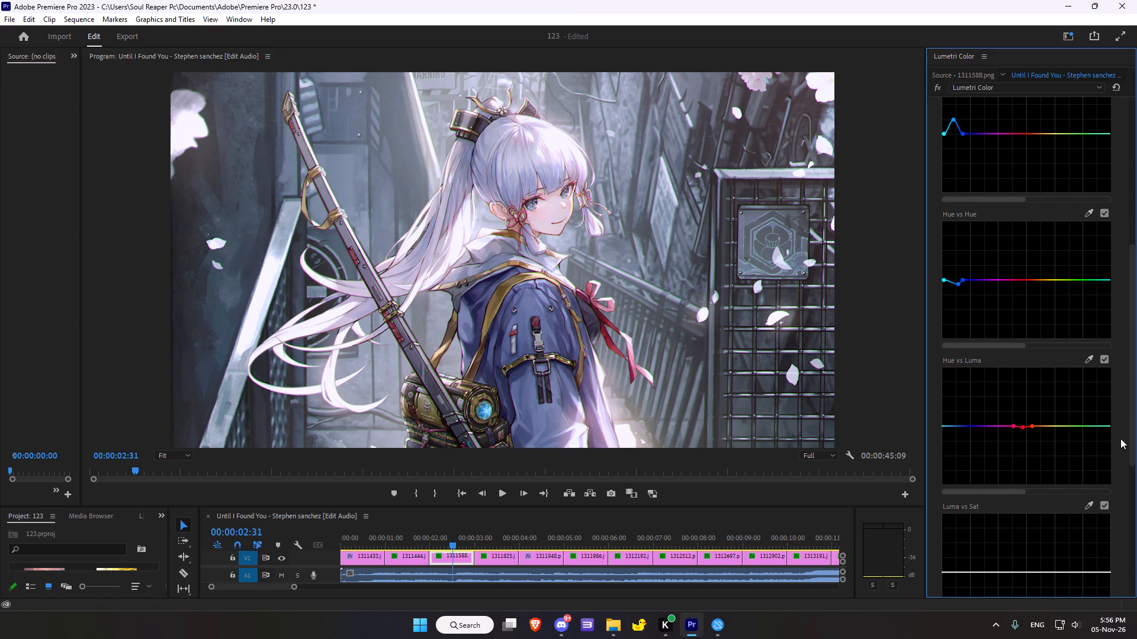
{"action": "scroll", "coordinate": [1112, 401], "scroll_direction": "down", "scroll_amount": 3}
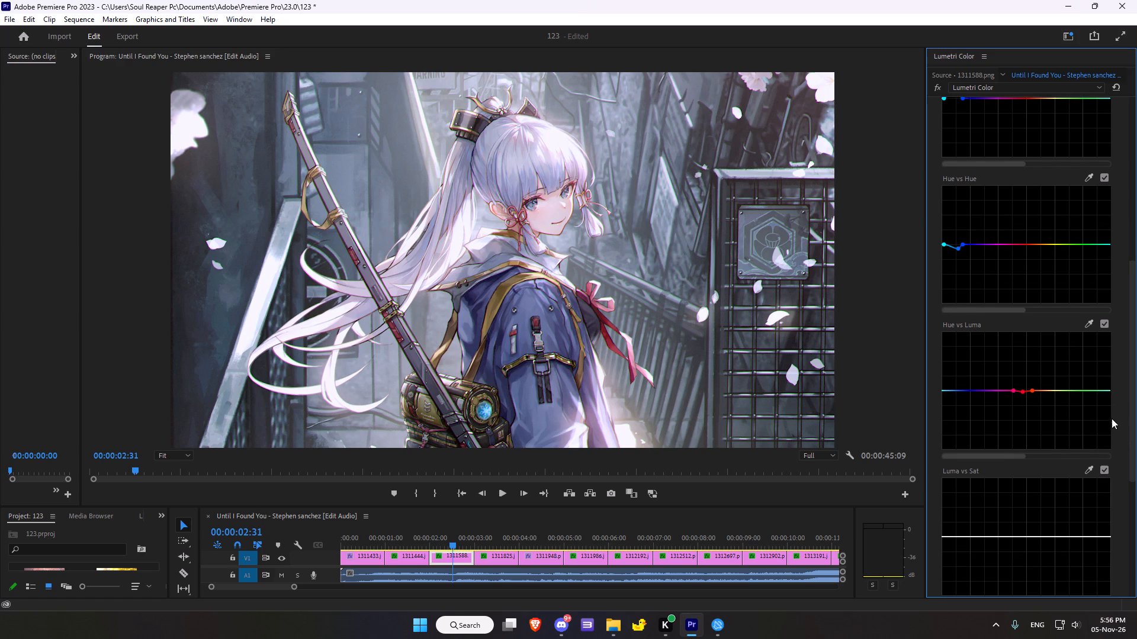
{"action": "left_click", "coordinate": [1087, 465]}
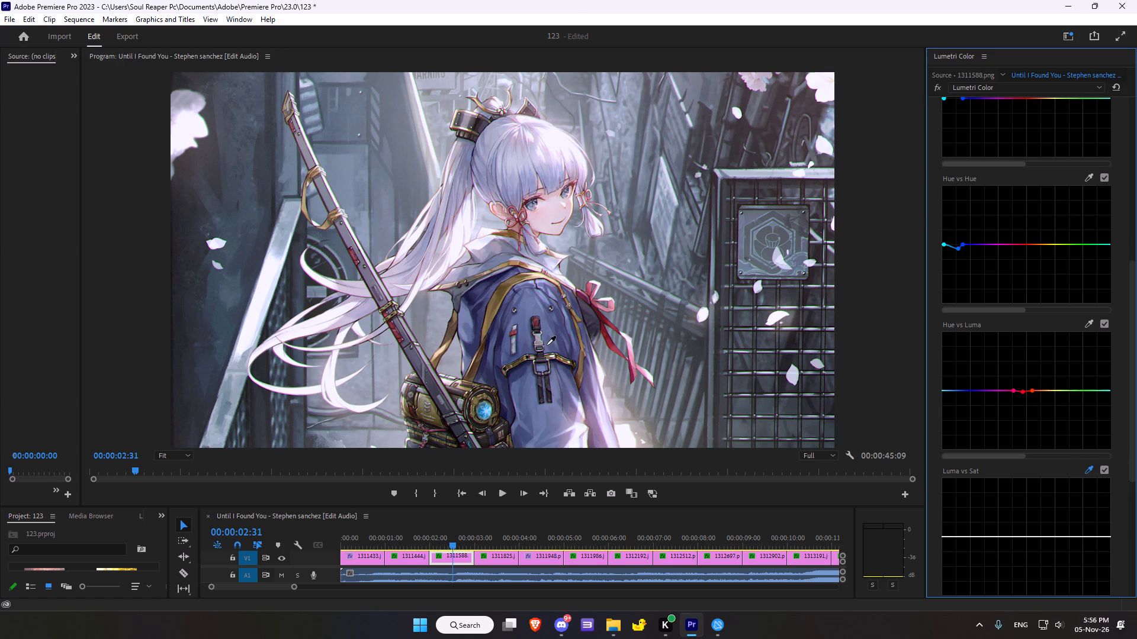
{"action": "left_click", "coordinate": [548, 337]}
{"action": "scroll", "coordinate": [998, 436], "scroll_direction": "down", "scroll_amount": 7}
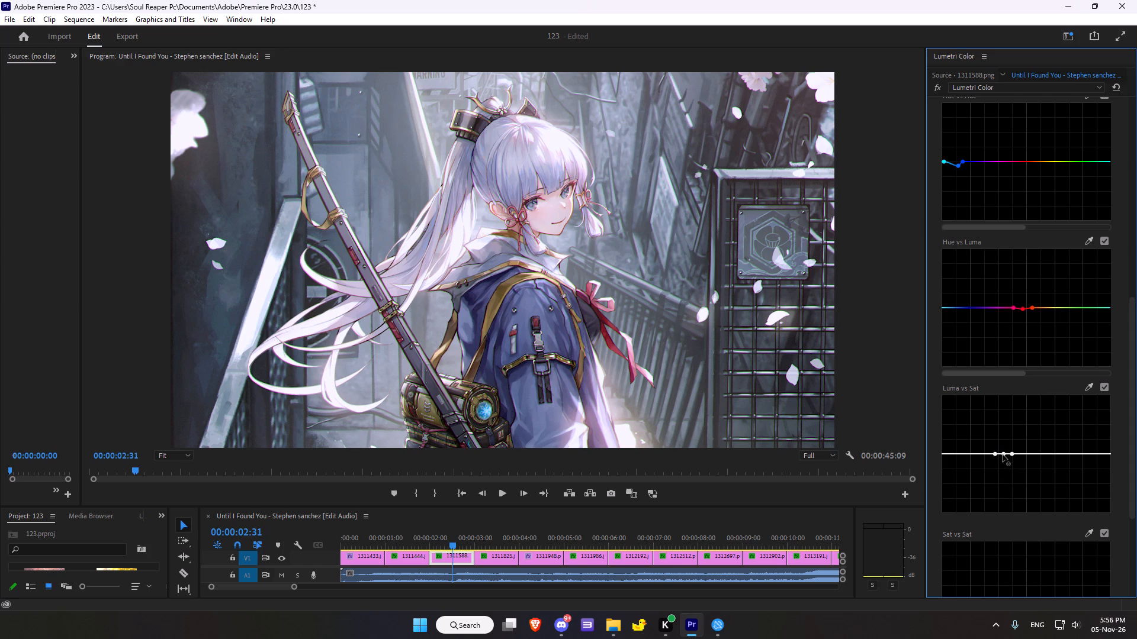
{"action": "left_click_drag", "start_coordinate": [1003, 454], "coordinate": [996, 409]}
{"action": "left_click_drag", "start_coordinate": [996, 409], "coordinate": [1005, 468]}
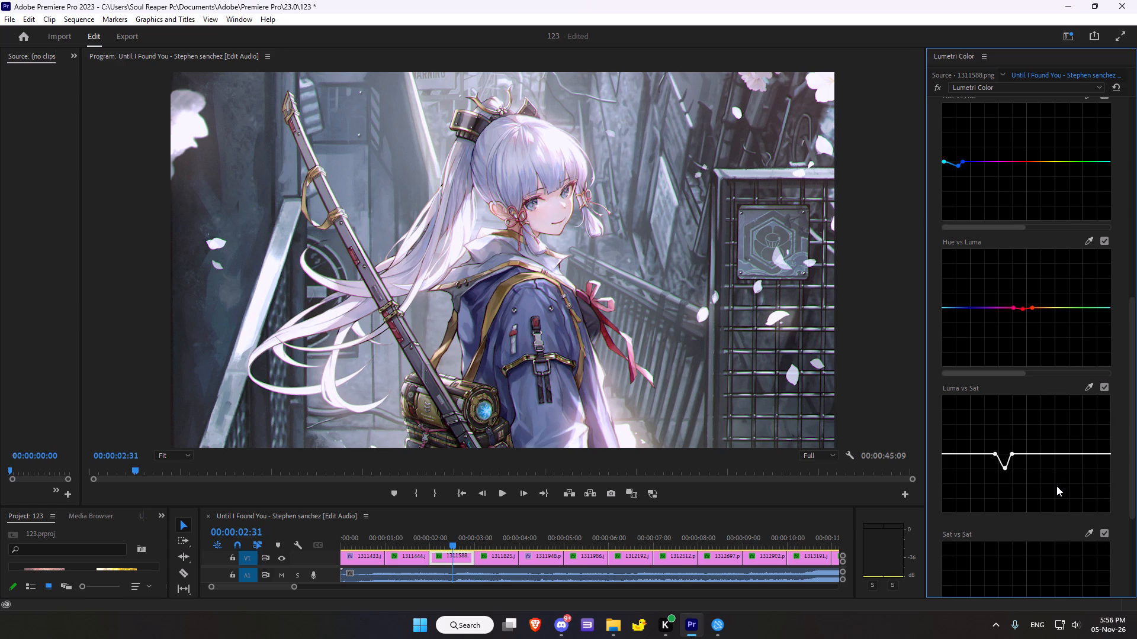
Add one point near the middle of the Sat vs Sat curve and raise the whole line slightly.
{"action": "scroll", "coordinate": [1055, 486], "scroll_direction": "down", "scroll_amount": 3}
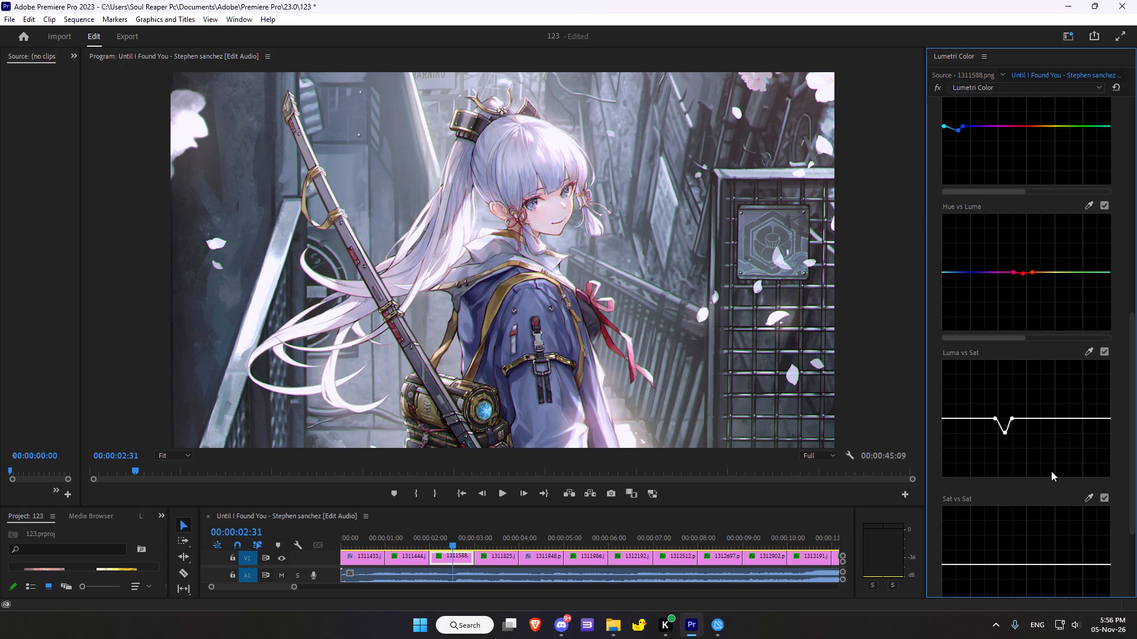
{"action": "scroll", "coordinate": [1058, 463], "scroll_direction": "down", "scroll_amount": 3}
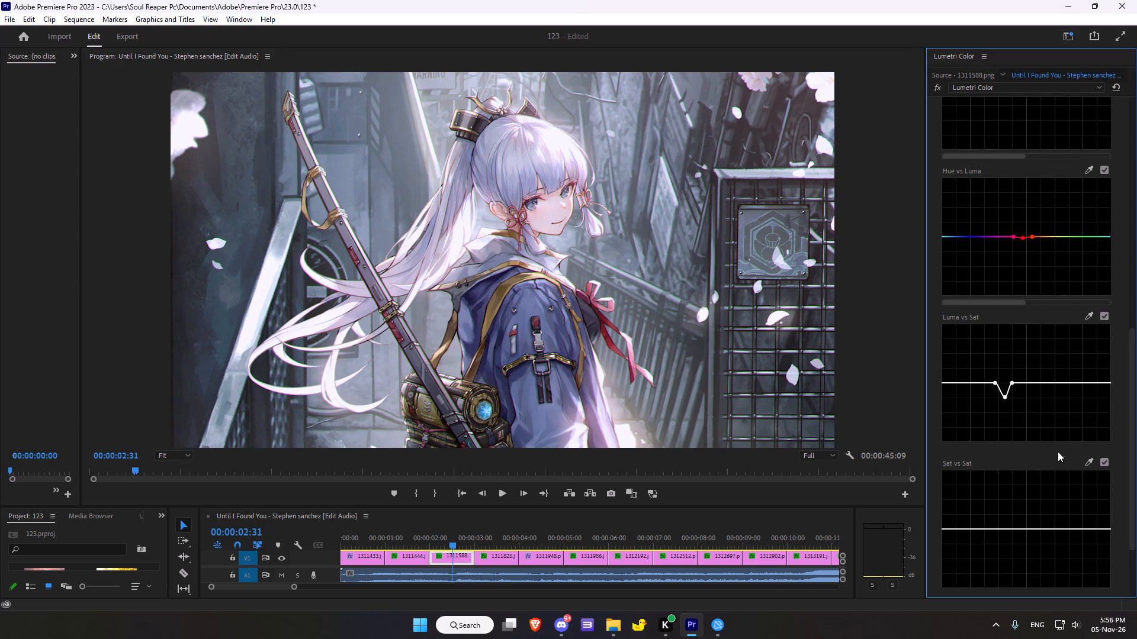
{"action": "scroll", "coordinate": [1058, 452], "scroll_direction": "down", "scroll_amount": 3}
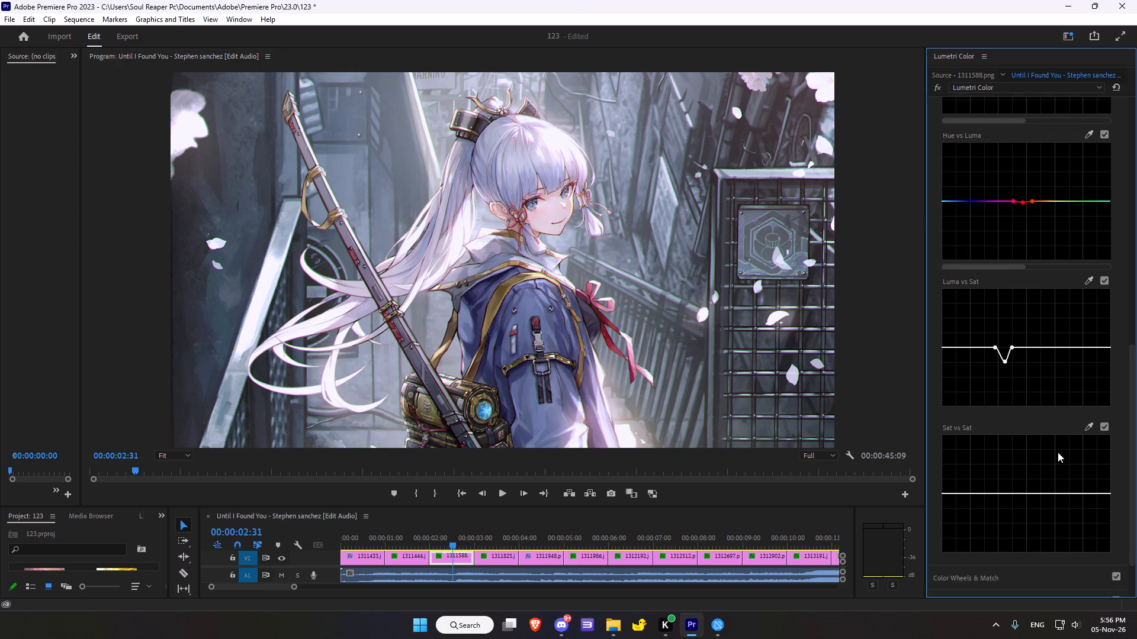
{"action": "scroll", "coordinate": [1058, 452], "scroll_direction": "down", "scroll_amount": 3}
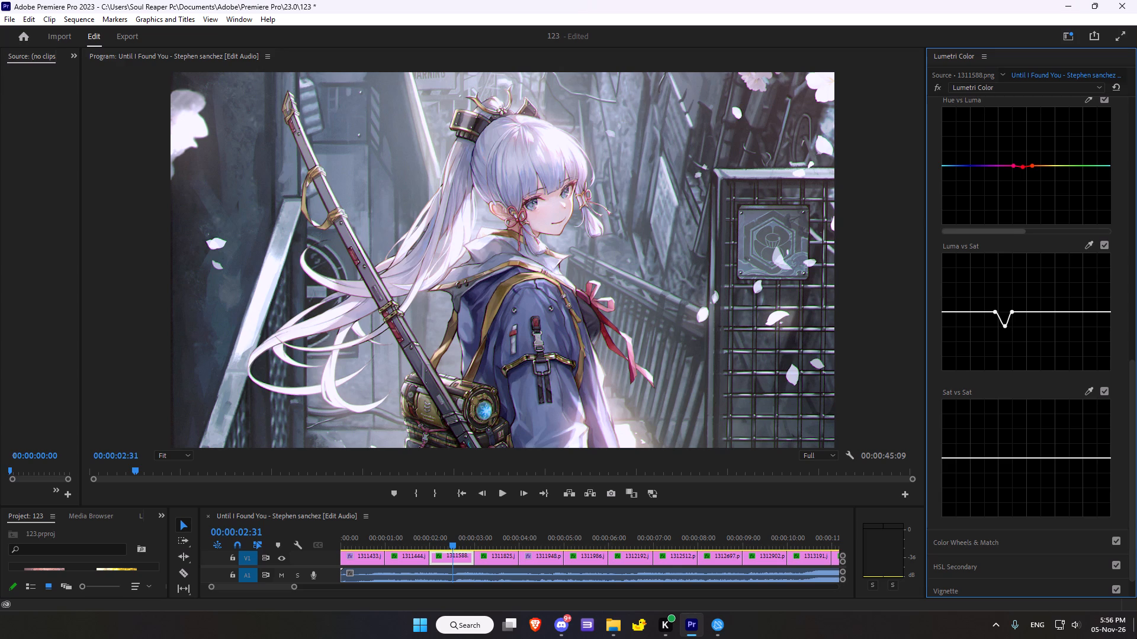
{"action": "scroll", "coordinate": [999, 456], "scroll_direction": "down", "scroll_amount": 1}
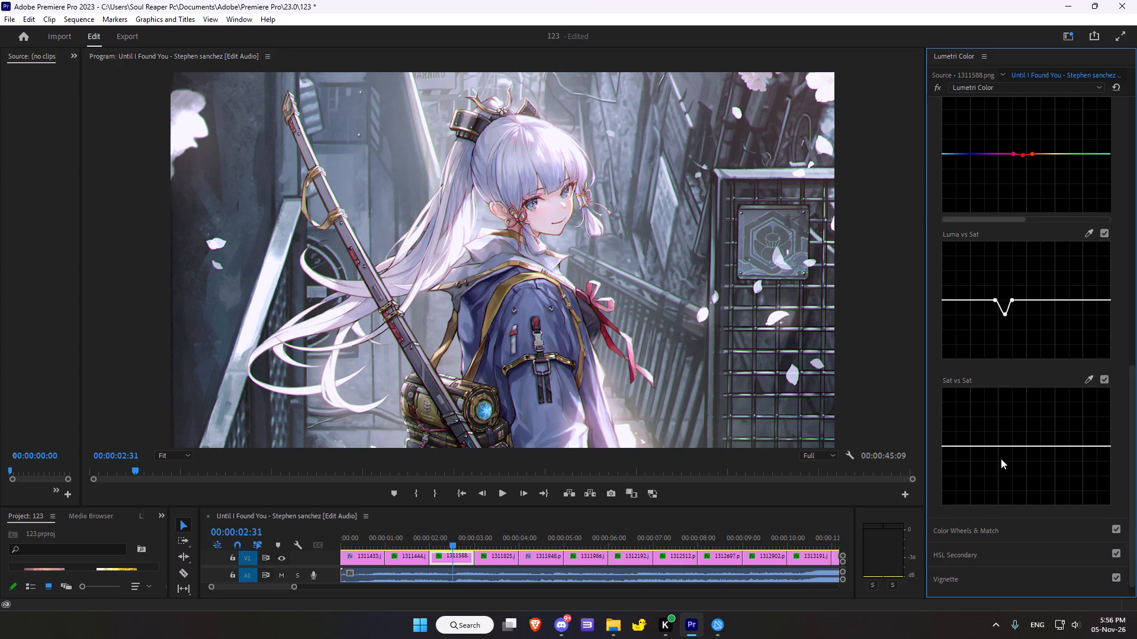
{"action": "scroll", "coordinate": [1003, 461], "scroll_direction": "down", "scroll_amount": 4}
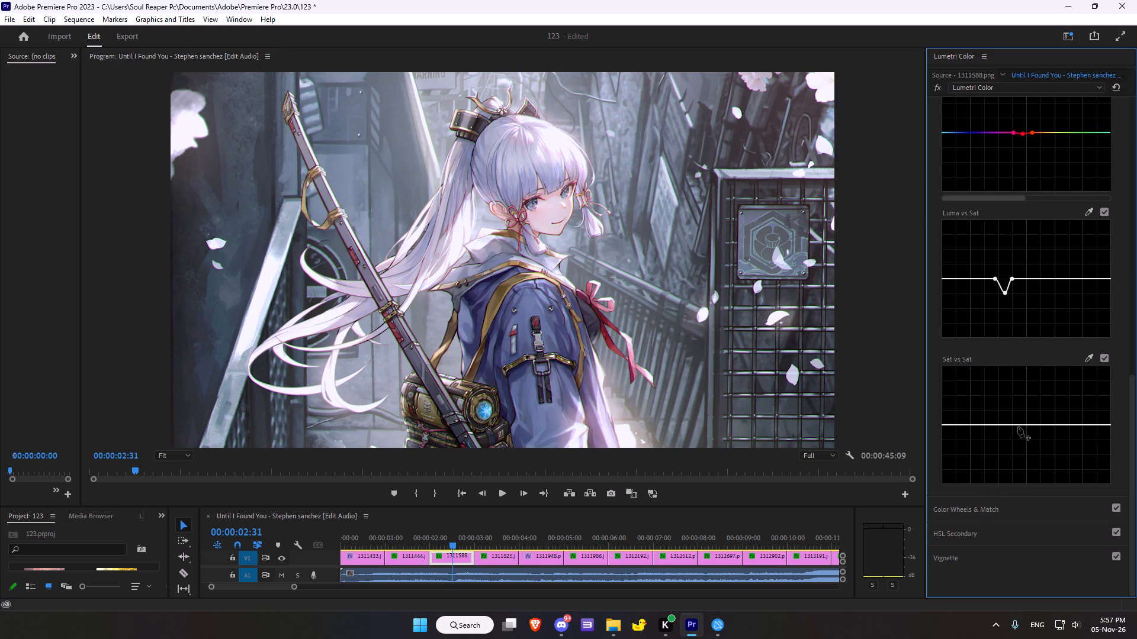
{"action": "left_click_drag", "start_coordinate": [1018, 426], "coordinate": [1020, 416]}
{"action": "left_click_drag", "start_coordinate": [1020, 416], "coordinate": [1019, 416]}
Tint the color wheels slightly: midtones toward cyan, shadows toward yellow-green and highlights toward purple.
{"action": "scroll", "coordinate": [1040, 439], "scroll_direction": "down", "scroll_amount": 3}
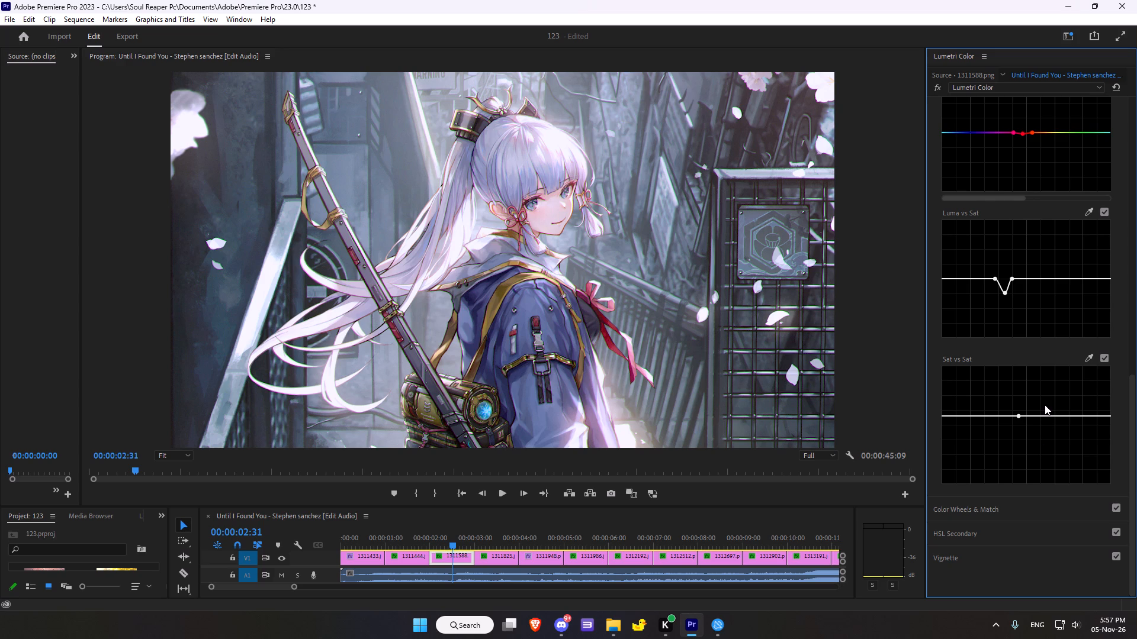
{"action": "scroll", "coordinate": [1040, 421], "scroll_direction": "down", "scroll_amount": 1}
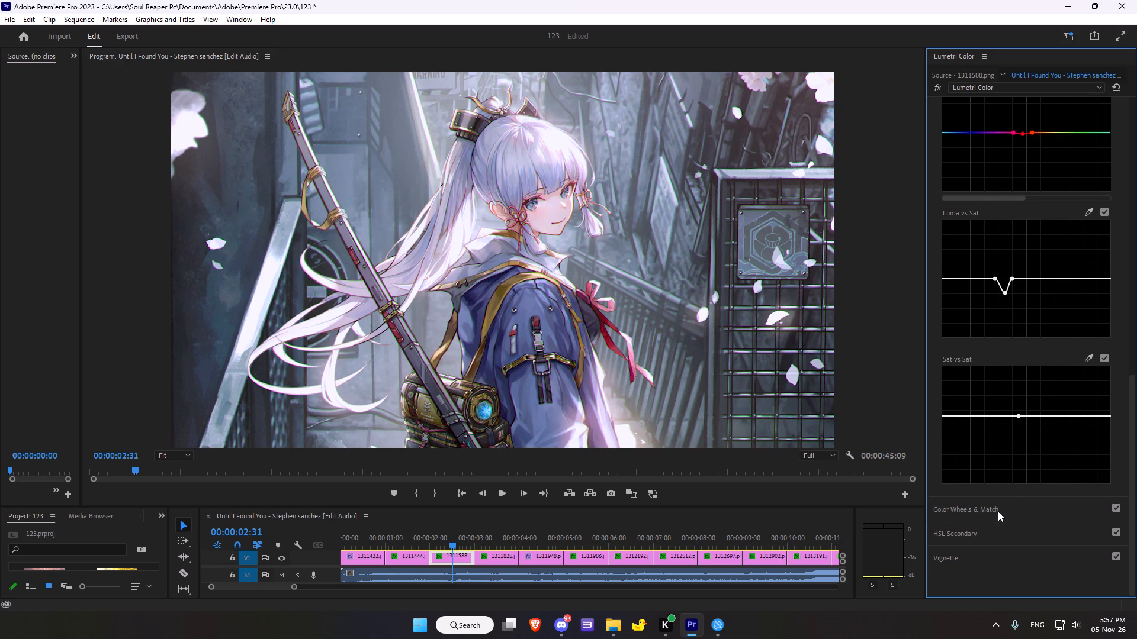
{"action": "left_click", "coordinate": [997, 510]}
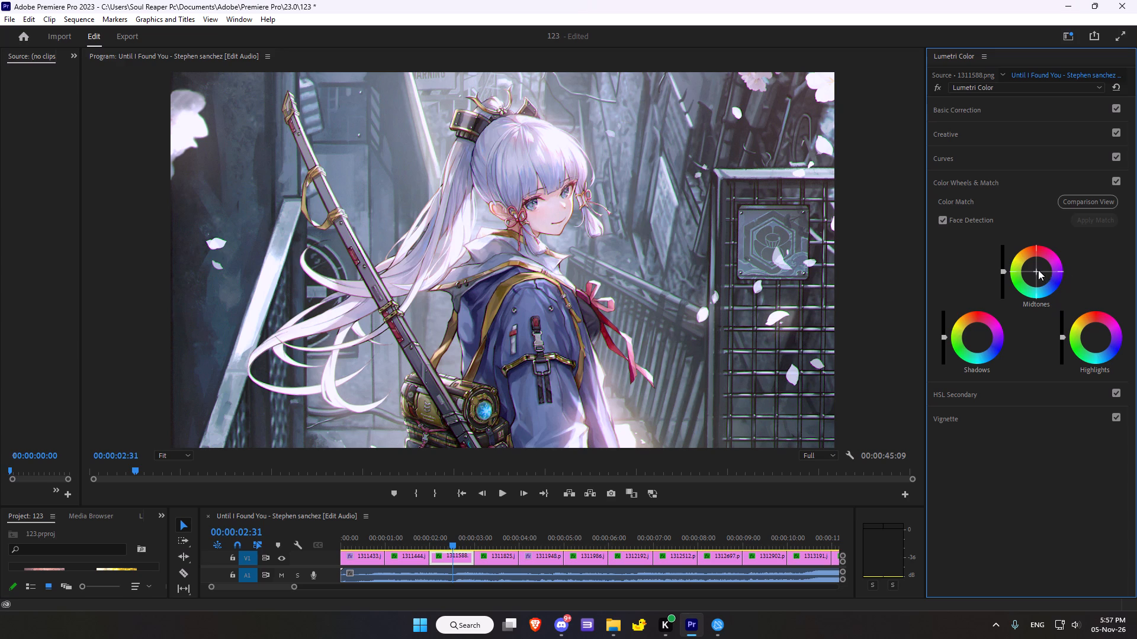
{"action": "left_click_drag", "start_coordinate": [1039, 270], "coordinate": [1035, 278]}
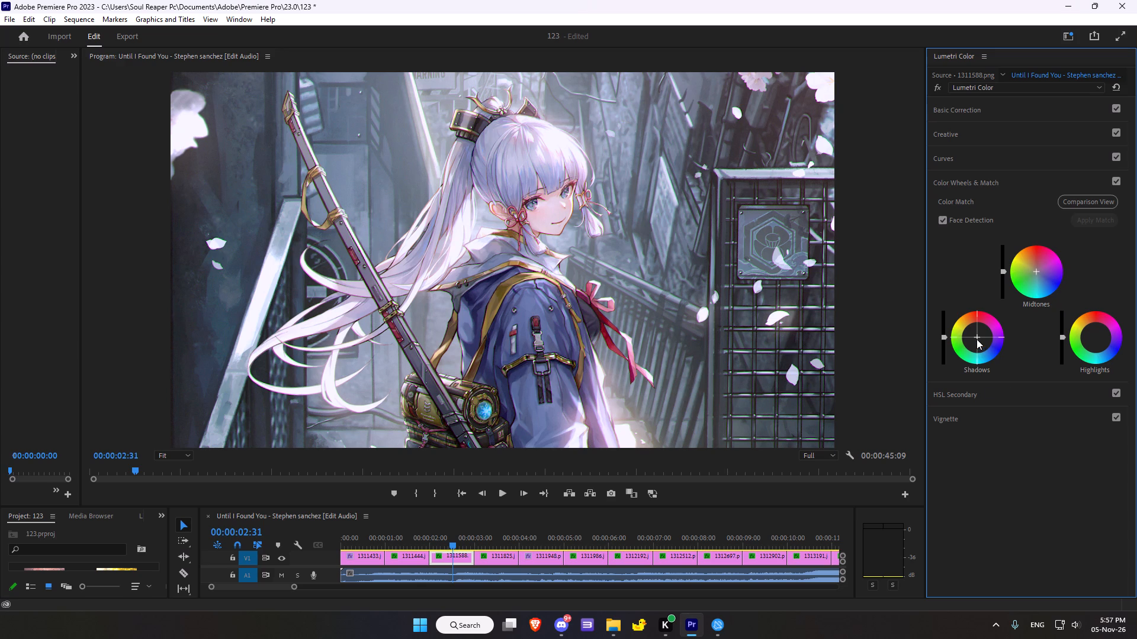
{"action": "left_click_drag", "start_coordinate": [976, 338], "coordinate": [970, 335]}
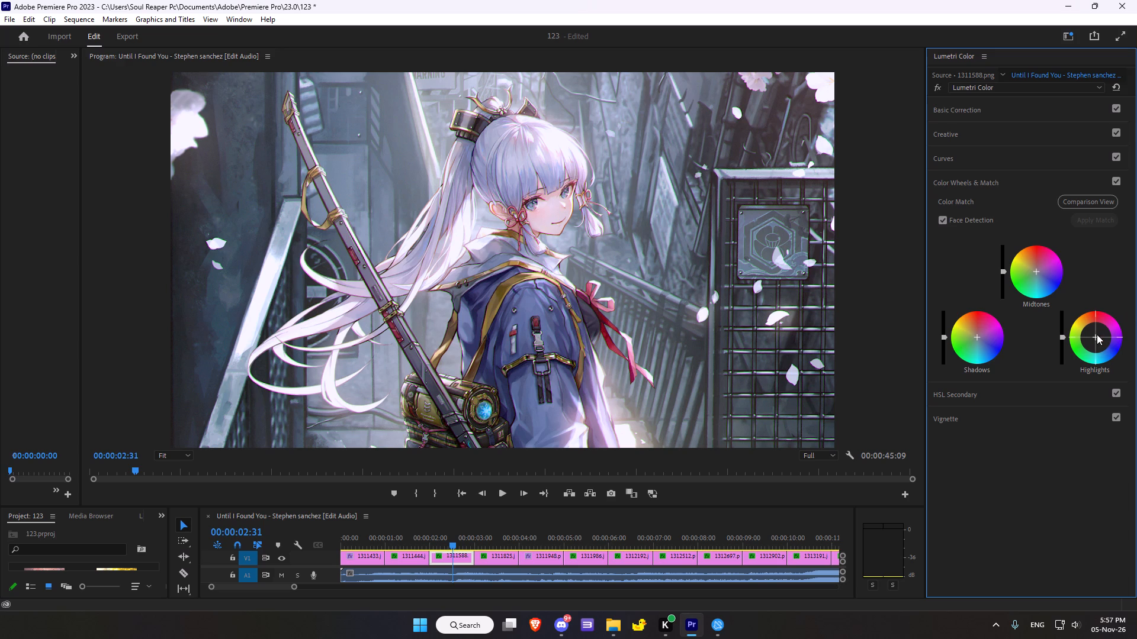
{"action": "left_click_drag", "start_coordinate": [1097, 336], "coordinate": [1109, 334]}
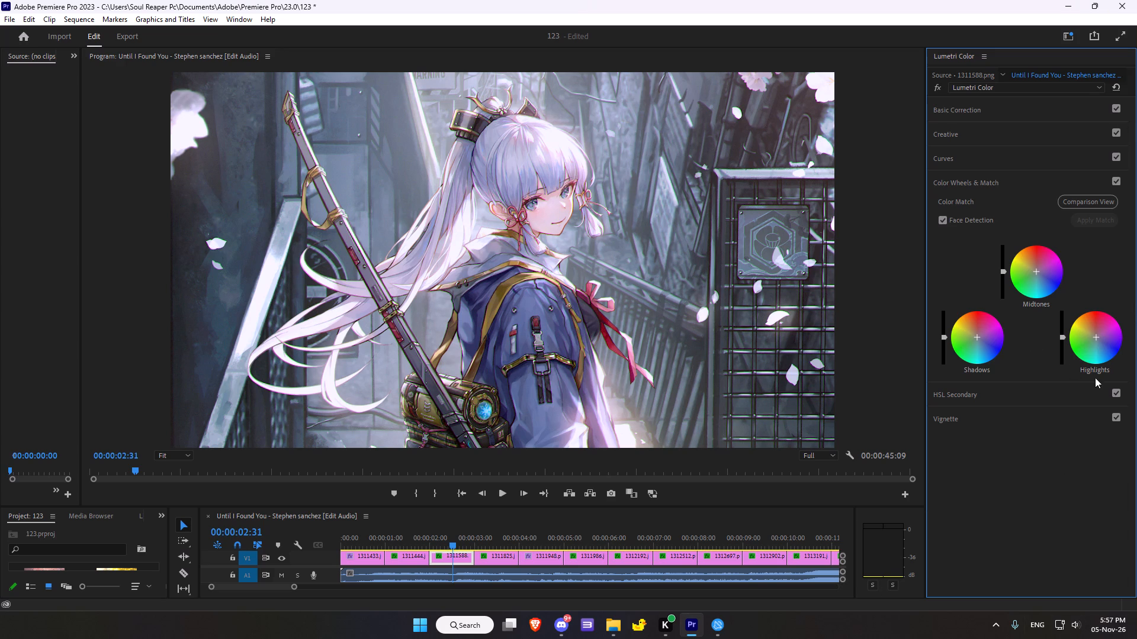
Add a vignette to the clip with Amount -1.0 and Midpoint 34.2.
{"action": "scroll", "coordinate": [1094, 386], "scroll_direction": "down", "scroll_amount": 1}
{"action": "scroll", "coordinate": [1037, 183], "scroll_direction": "down", "scroll_amount": 2}
{"action": "left_click", "coordinate": [972, 417]}
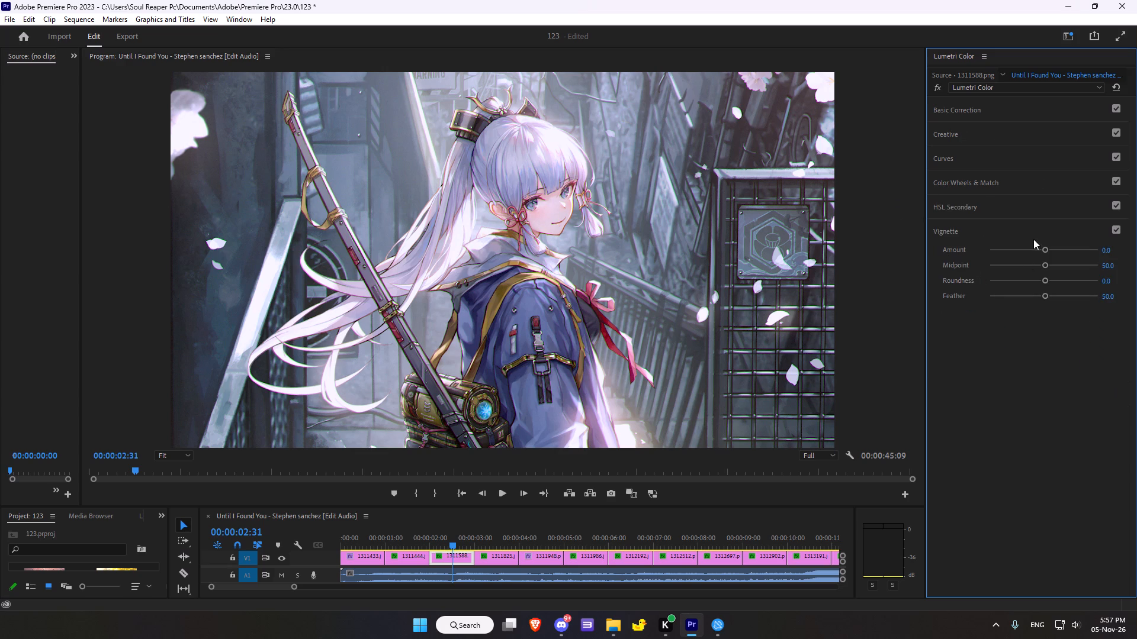
{"action": "left_click_drag", "start_coordinate": [1045, 251], "coordinate": [1024, 247]}
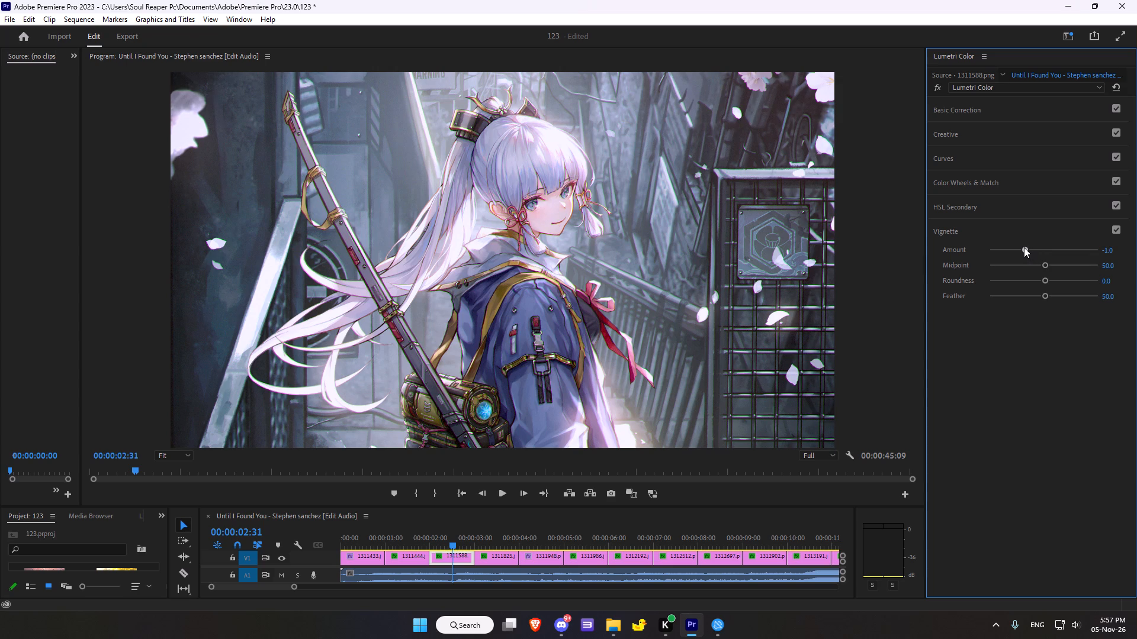
{"action": "left_click_drag", "start_coordinate": [1024, 247], "coordinate": [1024, 247]}
{"action": "left_click_drag", "start_coordinate": [1044, 266], "coordinate": [1033, 262]}
{"action": "left_click_drag", "start_coordinate": [1033, 262], "coordinate": [1026, 263]}
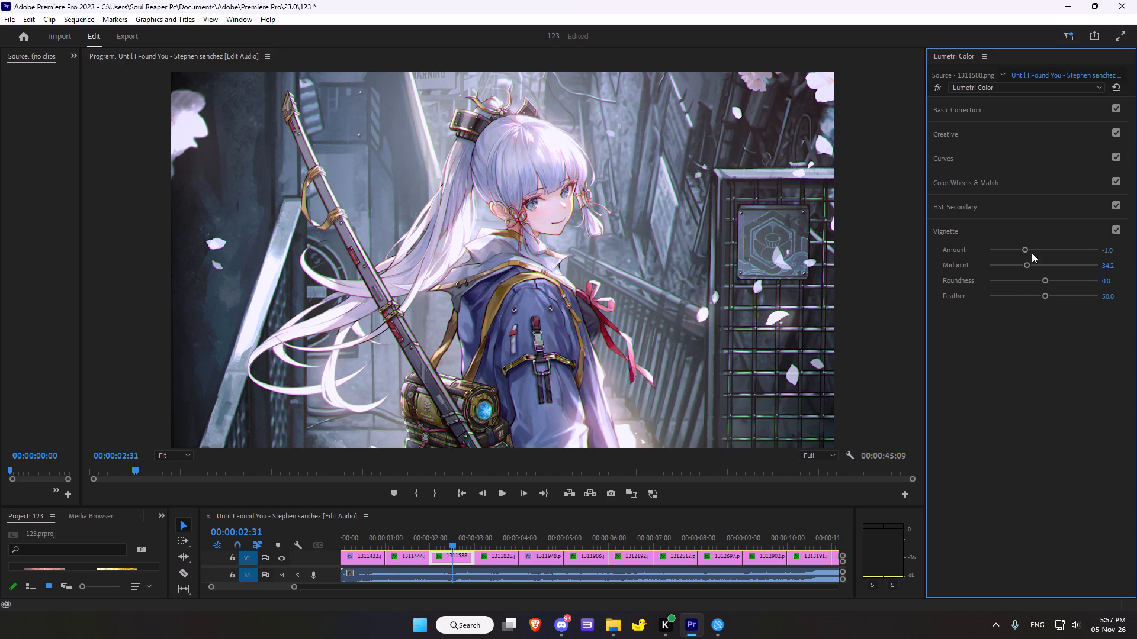
Compare the image with and without the Lumetri Color effect by toggling its bypass.
{"action": "left_click", "coordinate": [936, 87]}
{"action": "left_click", "coordinate": [936, 87]}
{"action": "scroll", "coordinate": [1129, 237], "scroll_direction": "down", "scroll_amount": 2}
Move the playhead forward onto the 1311825.jpg clip, to about 00:00:03:27.
{"action": "scroll", "coordinate": [720, 334], "scroll_direction": "down", "scroll_amount": 4}
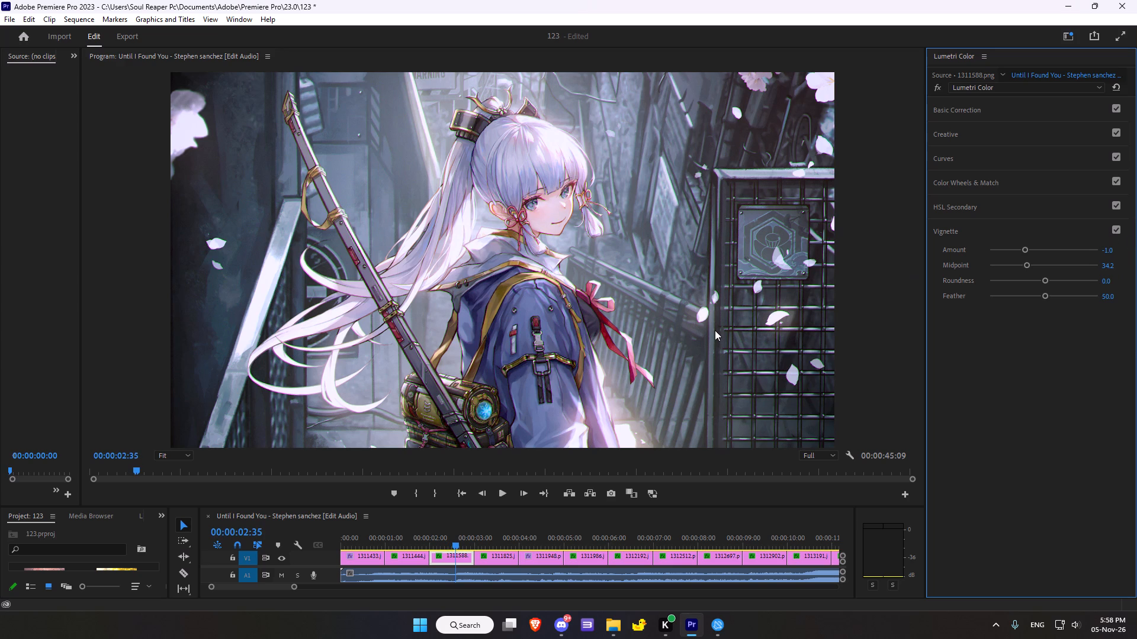
{"action": "scroll", "coordinate": [715, 330], "scroll_direction": "down", "scroll_amount": 1}
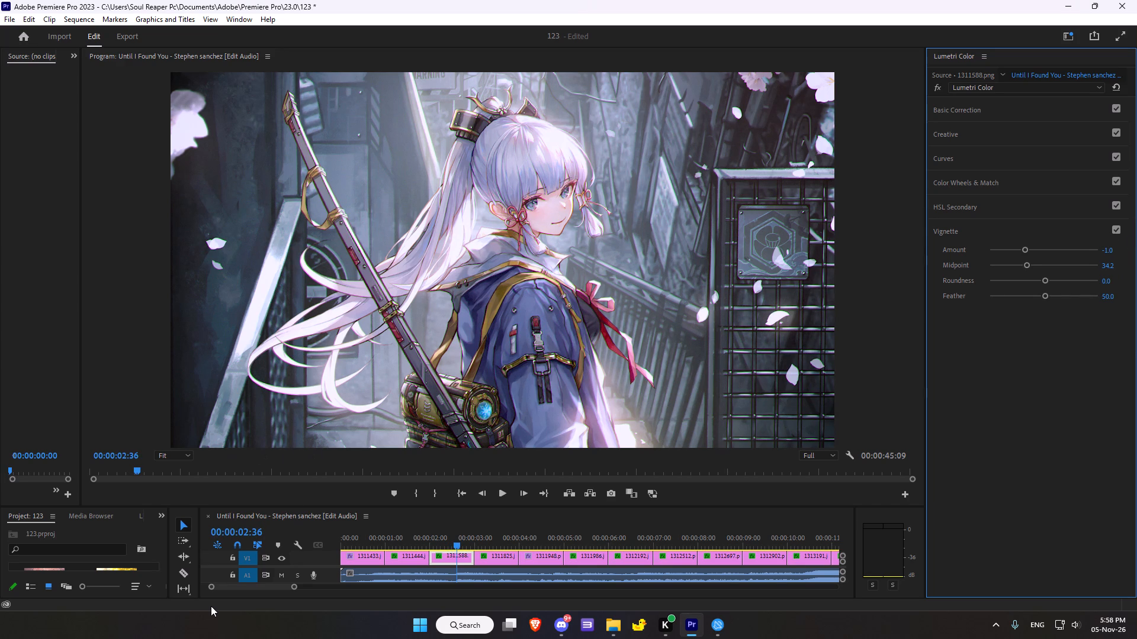
{"action": "scroll", "coordinate": [984, 328], "scroll_direction": "down", "scroll_amount": 2}
{"action": "scroll", "coordinate": [935, 335], "scroll_direction": "down", "scroll_amount": 2}
{"action": "scroll", "coordinate": [577, 458], "scroll_direction": "down", "scroll_amount": 9}
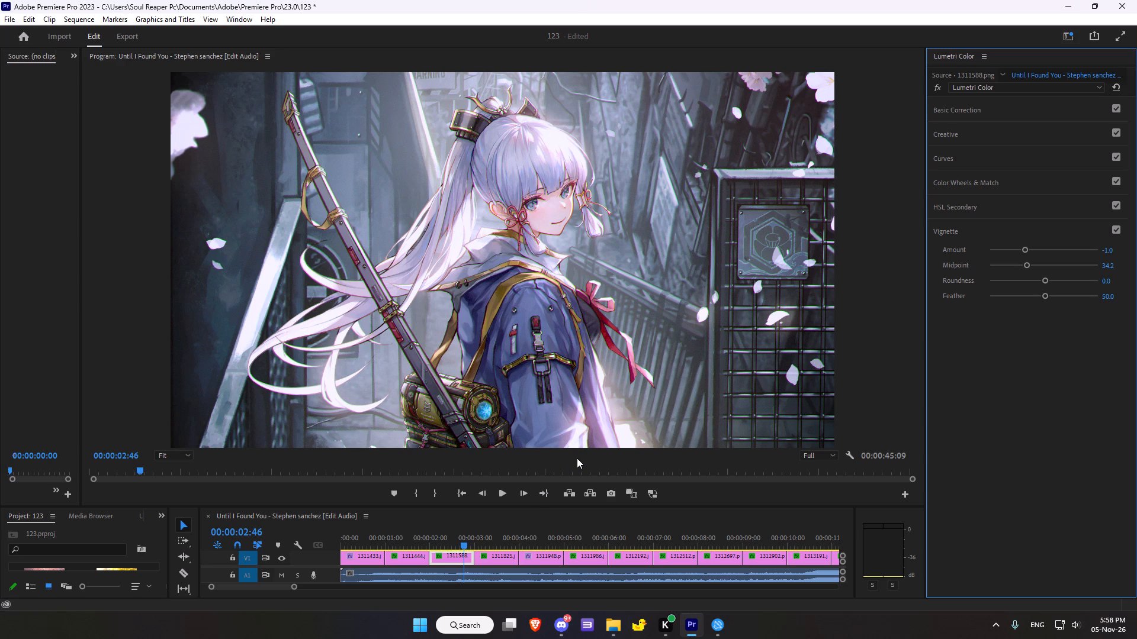
{"action": "scroll", "coordinate": [577, 458], "scroll_direction": "down", "scroll_amount": 17}
{"action": "scroll", "coordinate": [577, 458], "scroll_direction": "down", "scroll_amount": 4}
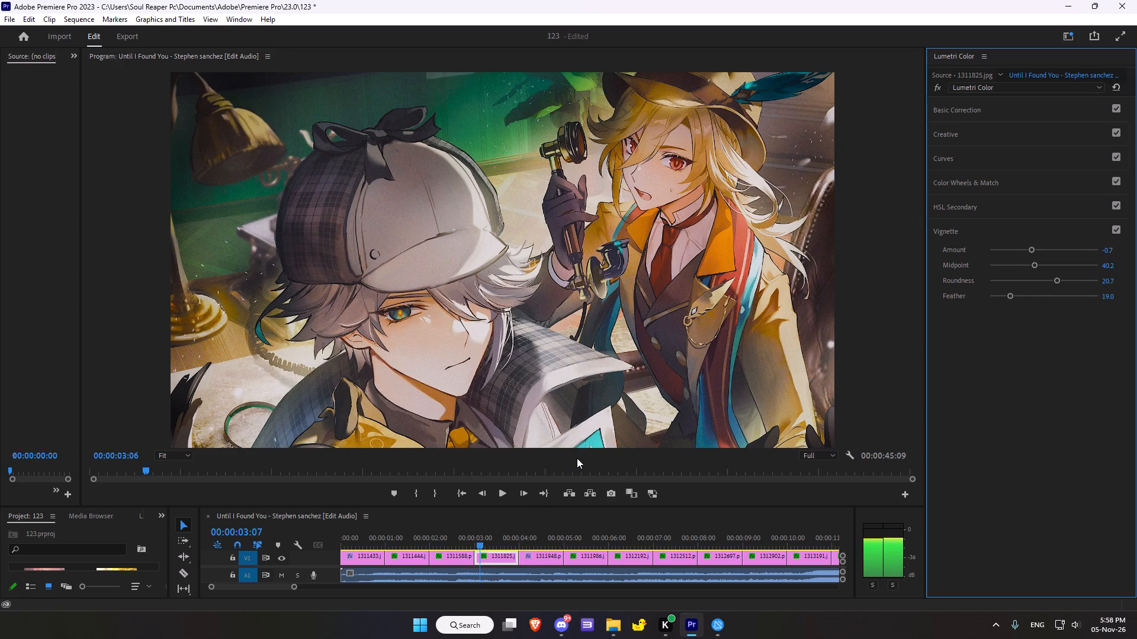
{"action": "scroll", "coordinate": [577, 458], "scroll_direction": "down", "scroll_amount": 17}
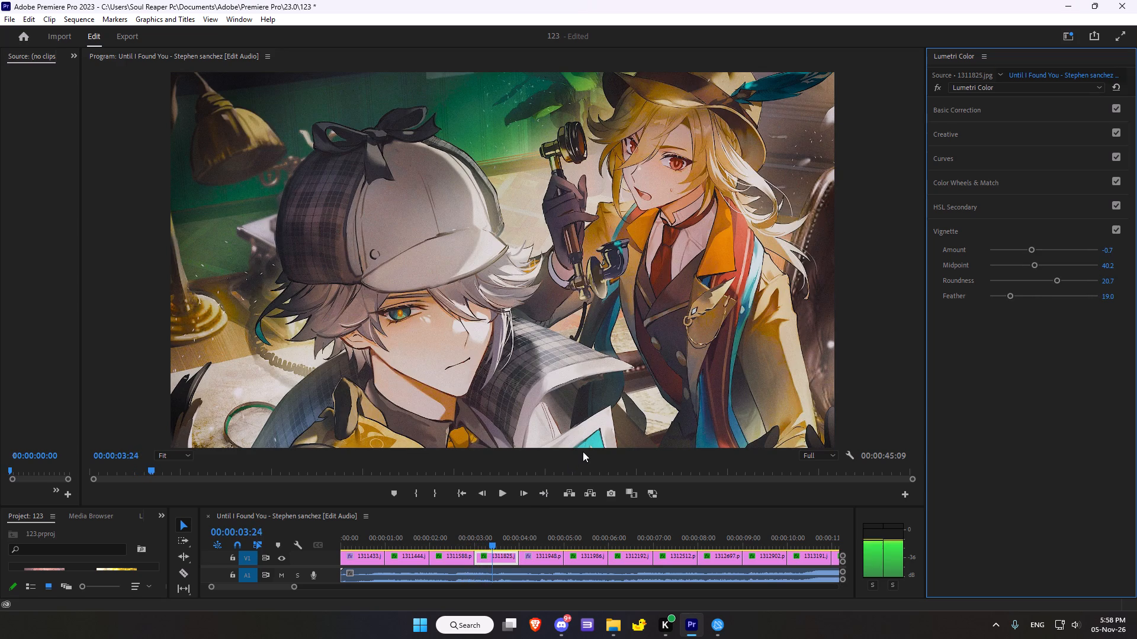
{"action": "scroll", "coordinate": [583, 451], "scroll_direction": "down", "scroll_amount": 3}
Compare the 1311825.jpg image with and without its Lumetri Color effect by toggling the effect's bypass.
{"action": "left_click", "coordinate": [936, 92]}
{"action": "left_click", "coordinate": [936, 92]}
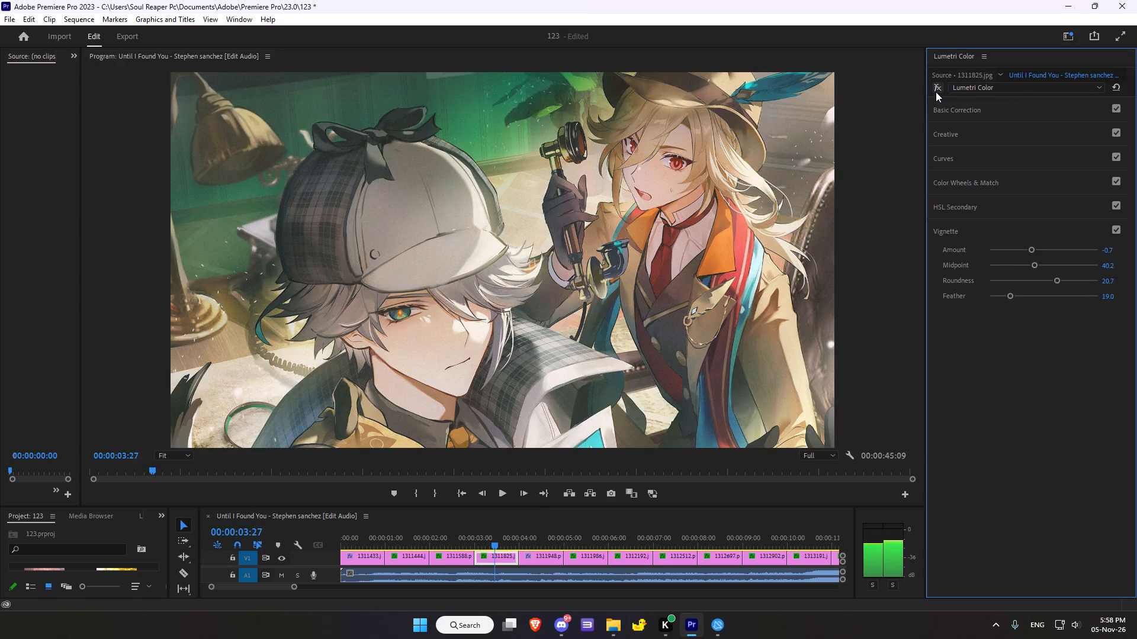
{"action": "left_click", "coordinate": [936, 92]}
{"action": "left_click", "coordinate": [936, 92]}
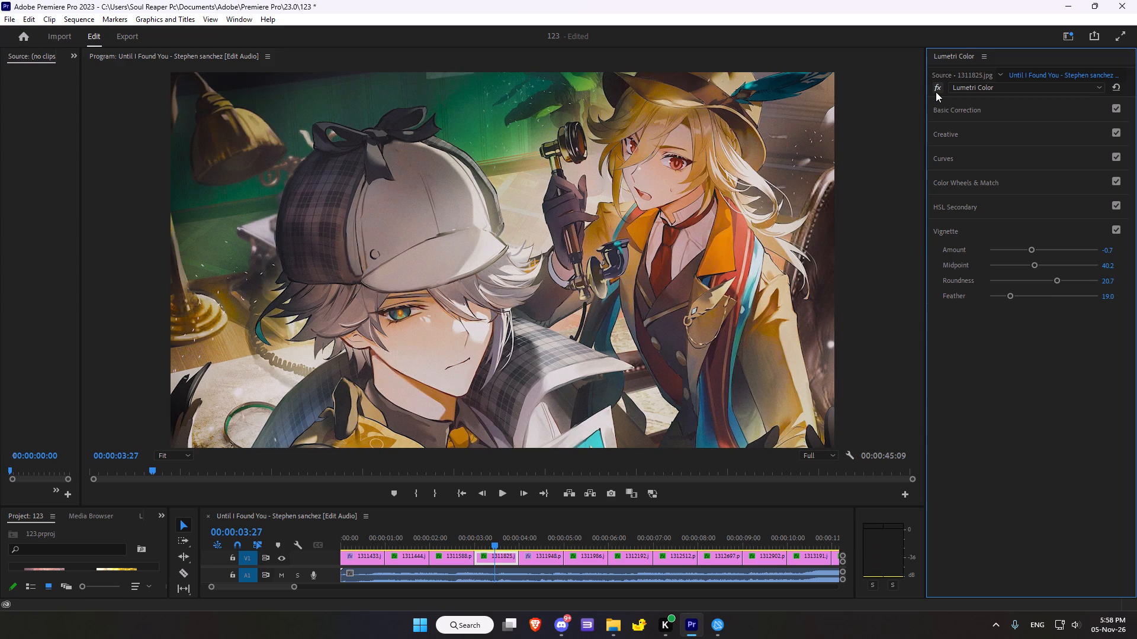
{"action": "left_click", "coordinate": [936, 92]}
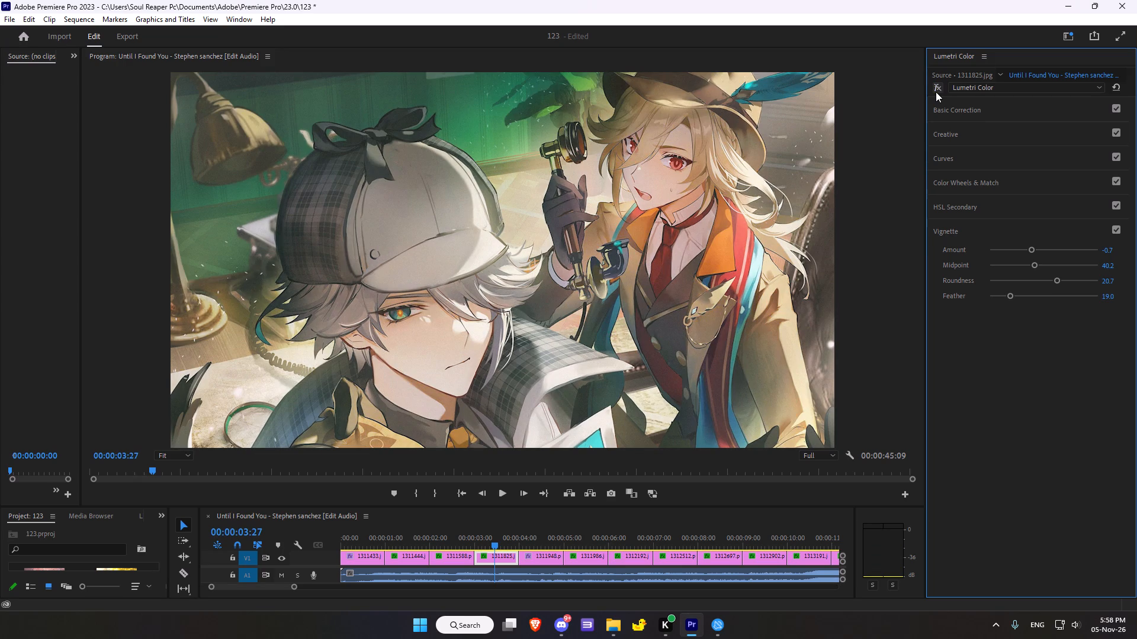
Reset the Lumetri Color effect on the 1311825.jpg clip and leave the effect enabled.
{"action": "left_click", "coordinate": [1121, 88]}
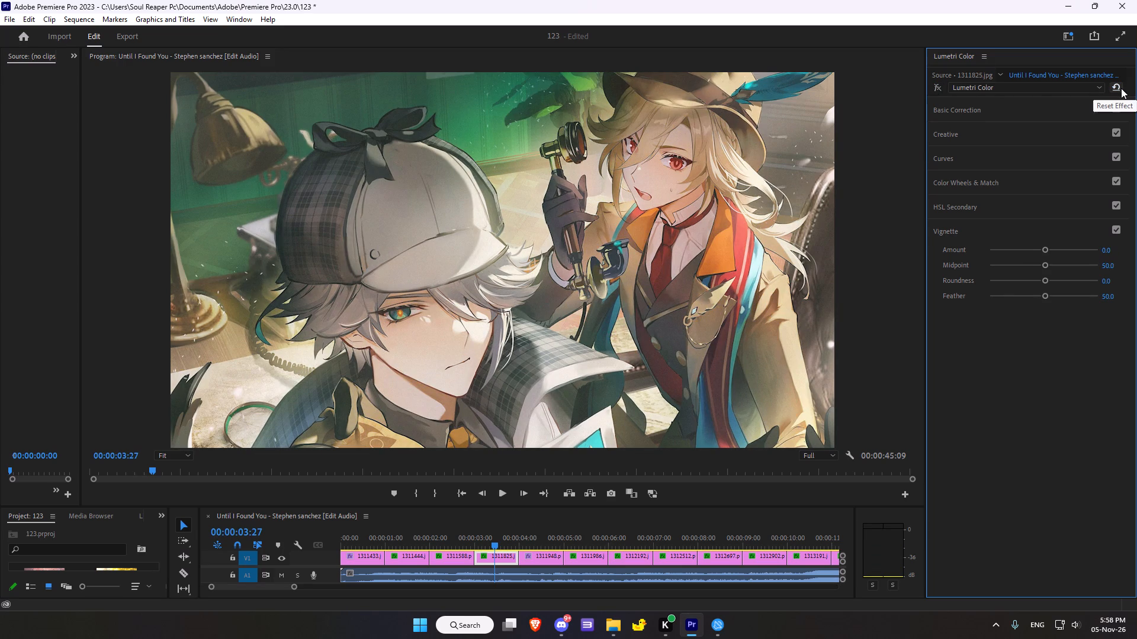
{"action": "double_click", "coordinate": [932, 85]}
{"action": "left_click", "coordinate": [1117, 90]}
In Basic Correction, set the clip's Temperature to 5.4, Tint to 3.3 and Saturation to 112.0.
{"action": "scroll", "coordinate": [972, 134], "scroll_direction": "down", "scroll_amount": 2}
{"action": "left_click", "coordinate": [972, 111]}
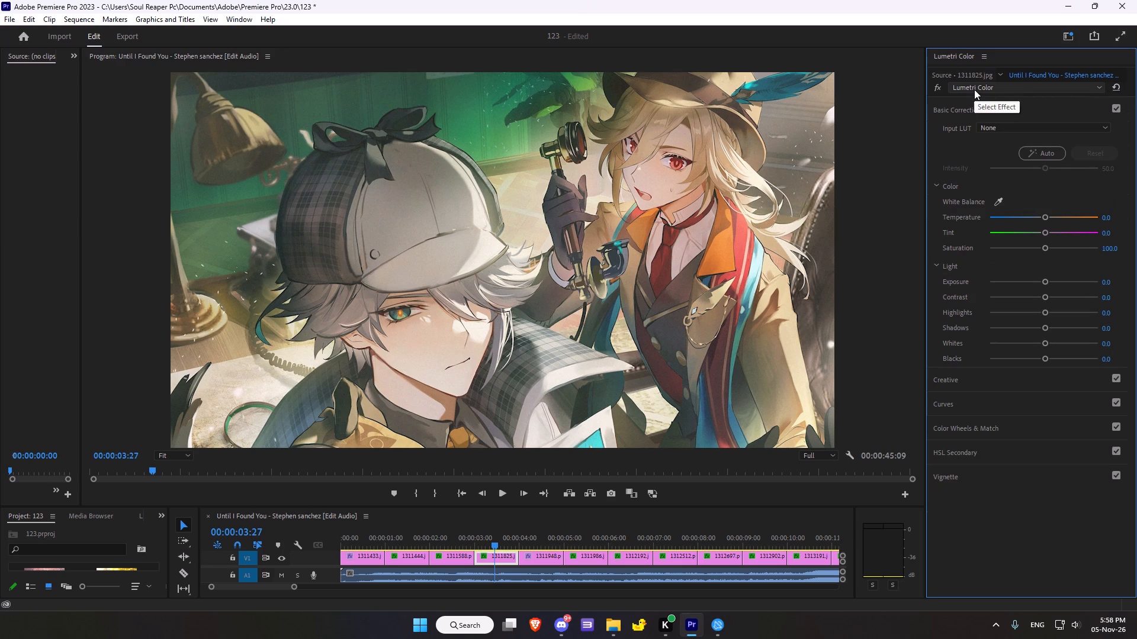
{"action": "scroll", "coordinate": [974, 89], "scroll_direction": "down", "scroll_amount": 1}
{"action": "left_click", "coordinate": [1043, 215]}
{"action": "left_click", "coordinate": [1046, 232]}
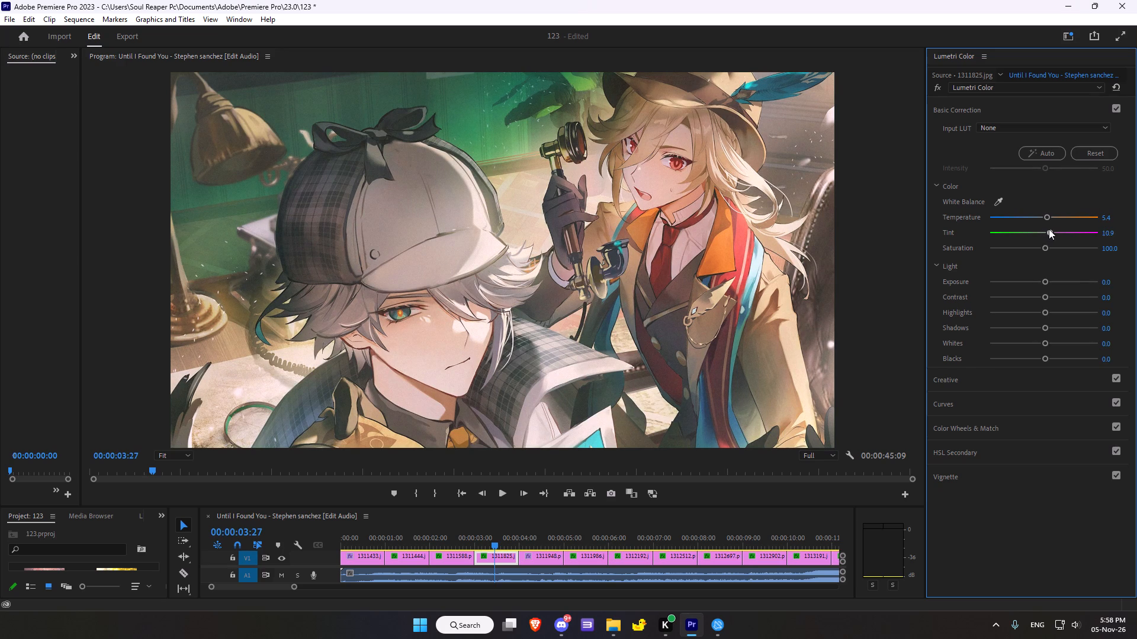
{"action": "left_click", "coordinate": [1047, 248]}
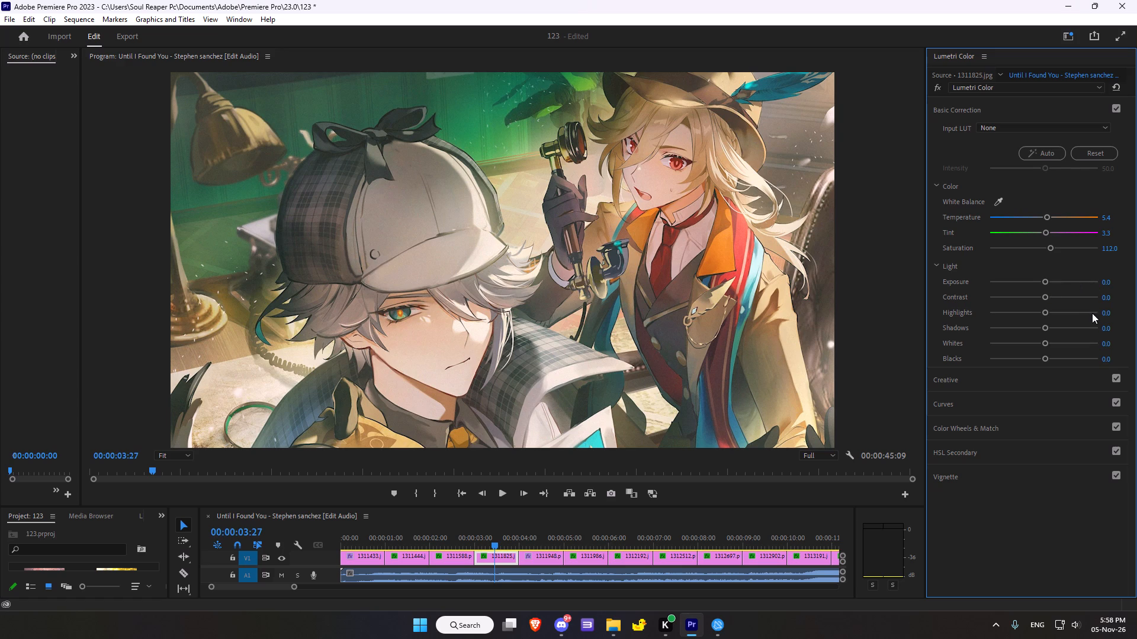
Adjust the Basic Correction light values: Exposure 0.2, Contrast 3.3, Shadows -1.1, Whites -2.2 and Blacks 10.9.
{"action": "scroll", "coordinate": [1085, 314], "scroll_direction": "down", "scroll_amount": 2}
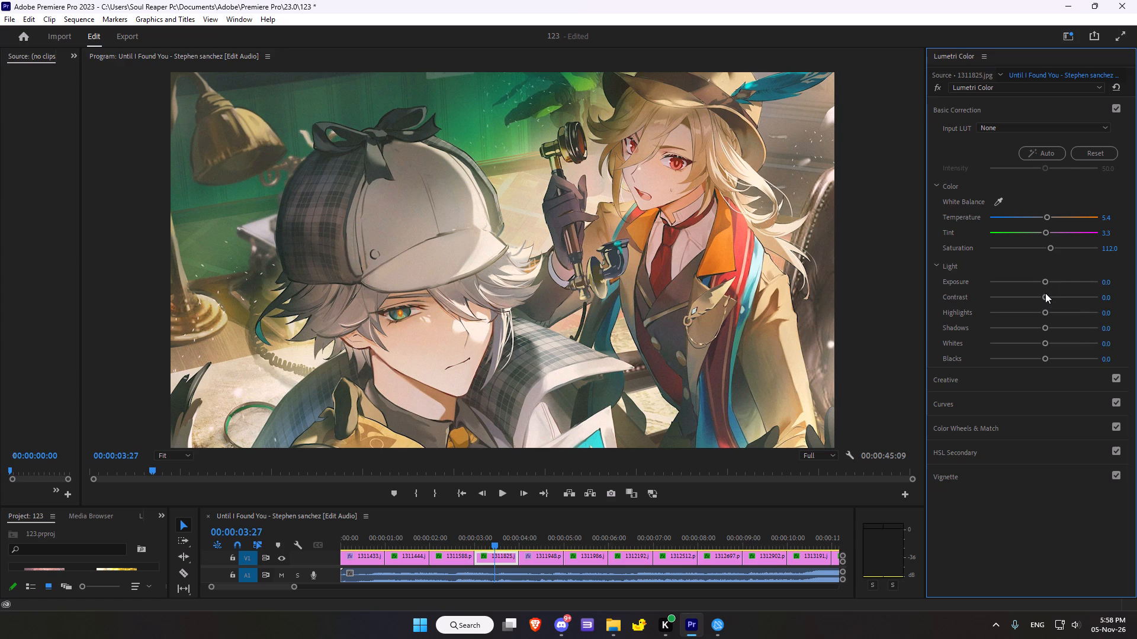
{"action": "left_click", "coordinate": [1044, 284]}
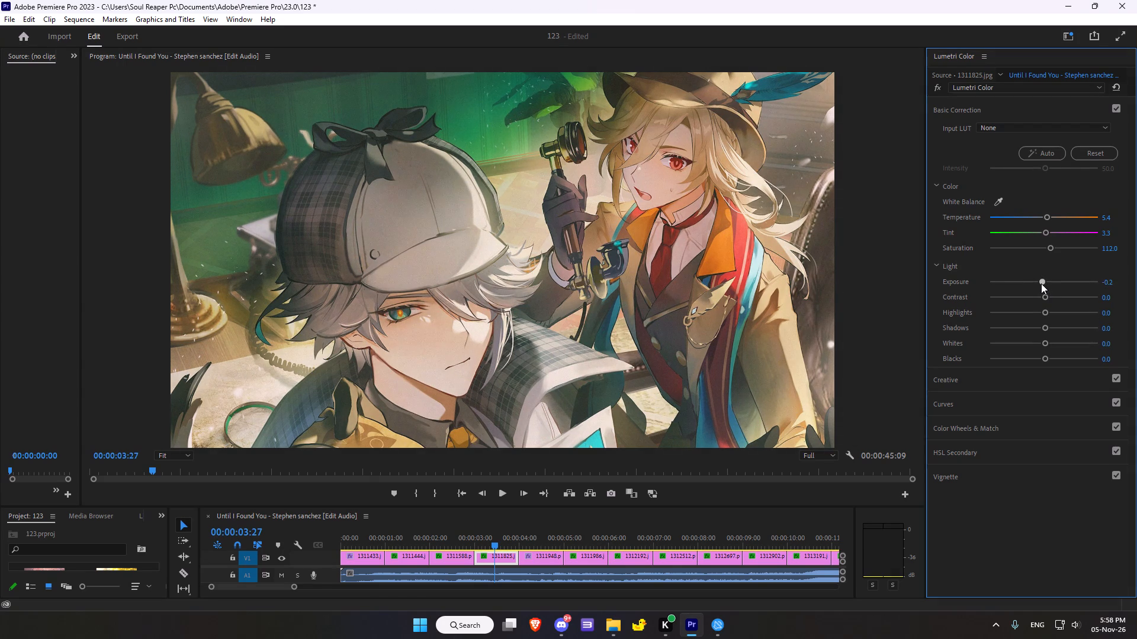
{"action": "left_click", "coordinate": [1047, 299]}
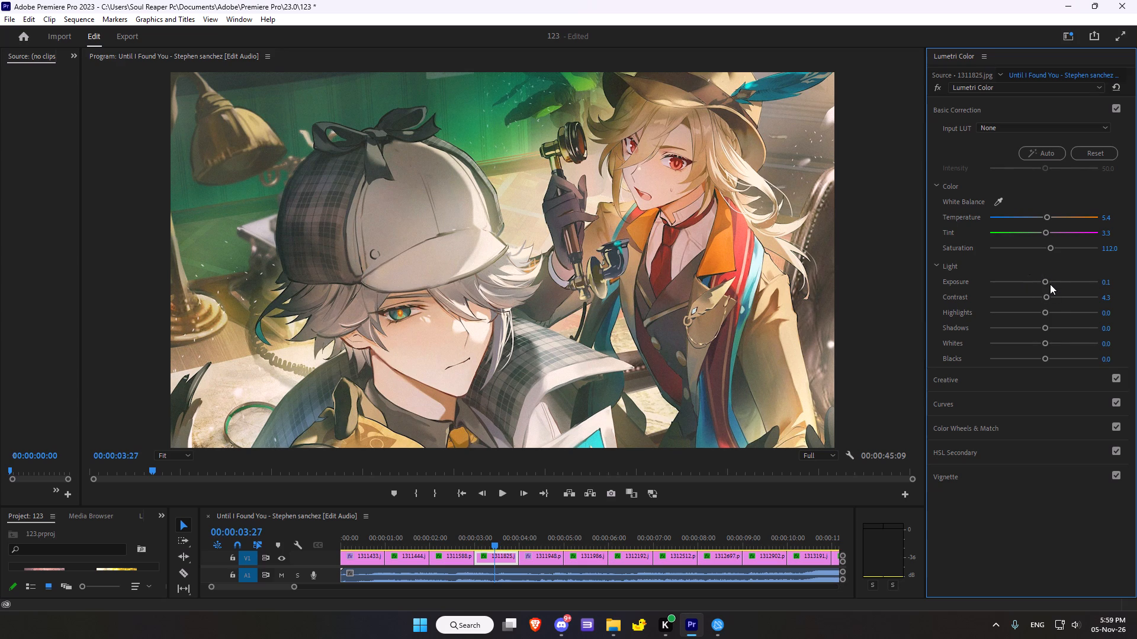
{"action": "left_click", "coordinate": [1046, 282]}
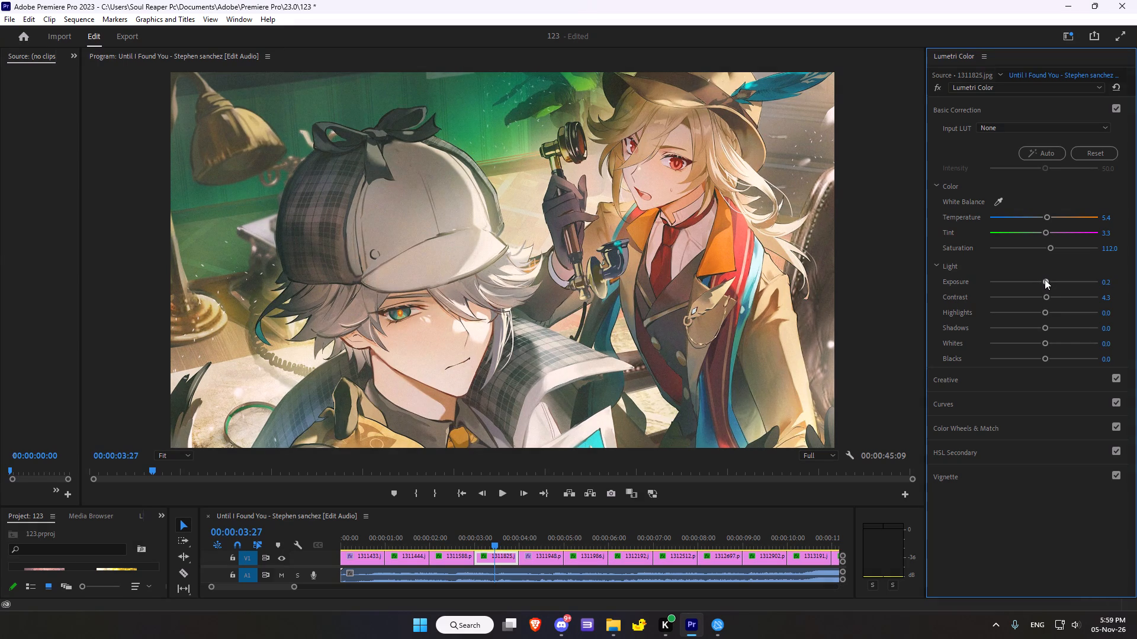
{"action": "left_click", "coordinate": [1045, 295]}
{"action": "left_click", "coordinate": [1046, 314]}
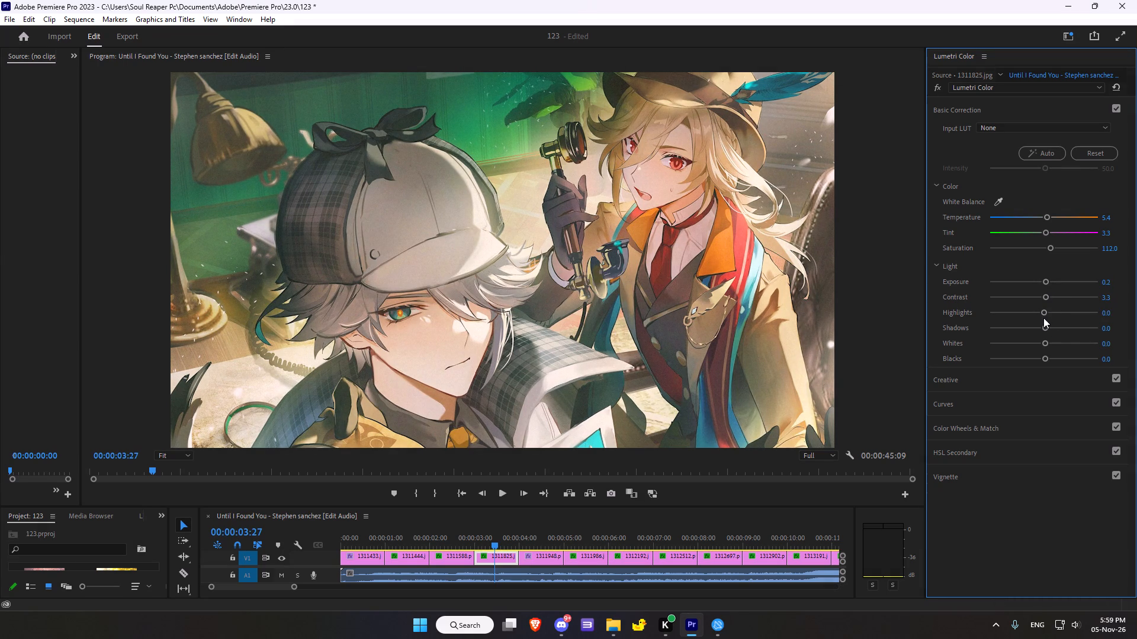
{"action": "left_click", "coordinate": [1044, 325]}
{"action": "left_click_drag", "start_coordinate": [1048, 343], "coordinate": [1047, 343]}
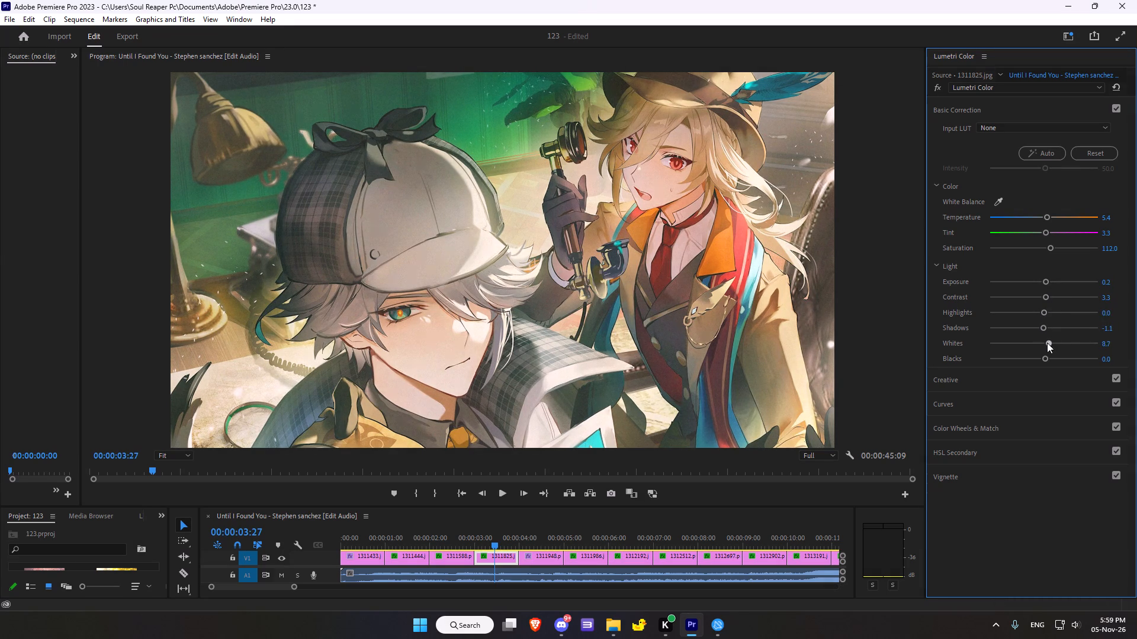
{"action": "left_click_drag", "start_coordinate": [1047, 343], "coordinate": [1042, 343]}
{"action": "left_click", "coordinate": [1046, 355]}
In the Creative adjustments, set Sharpen to 22.8, Vibrance to 52.2 and Saturation to 114.1.
{"action": "scroll", "coordinate": [1015, 331], "scroll_direction": "down", "scroll_amount": 1}
{"action": "left_click", "coordinate": [953, 376]}
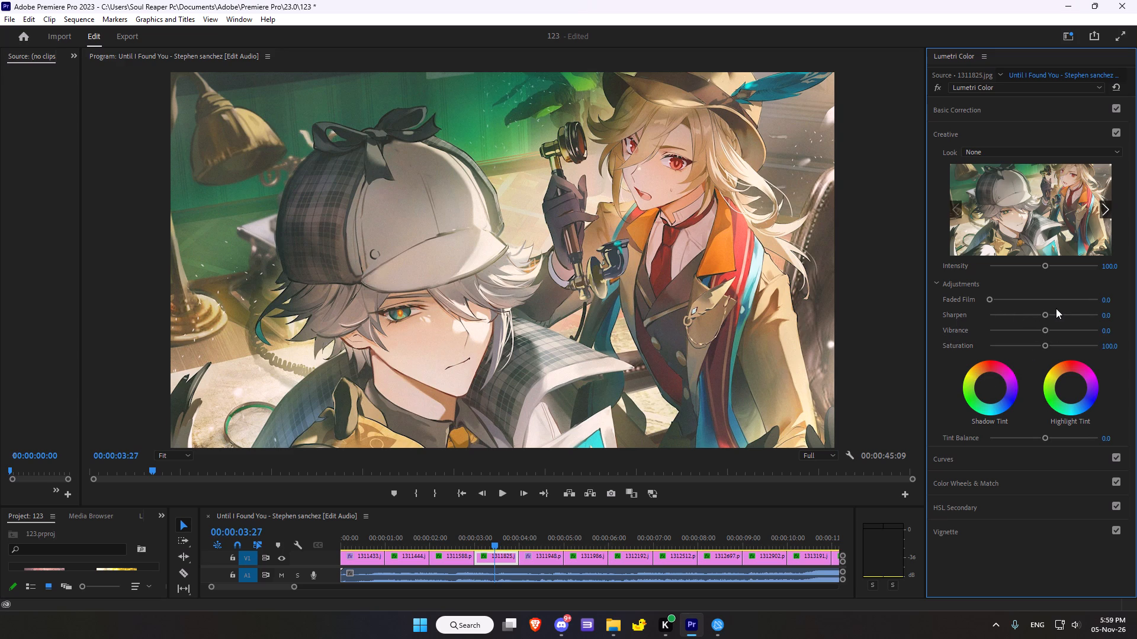
{"action": "left_click_drag", "start_coordinate": [1045, 317], "coordinate": [1033, 321]}
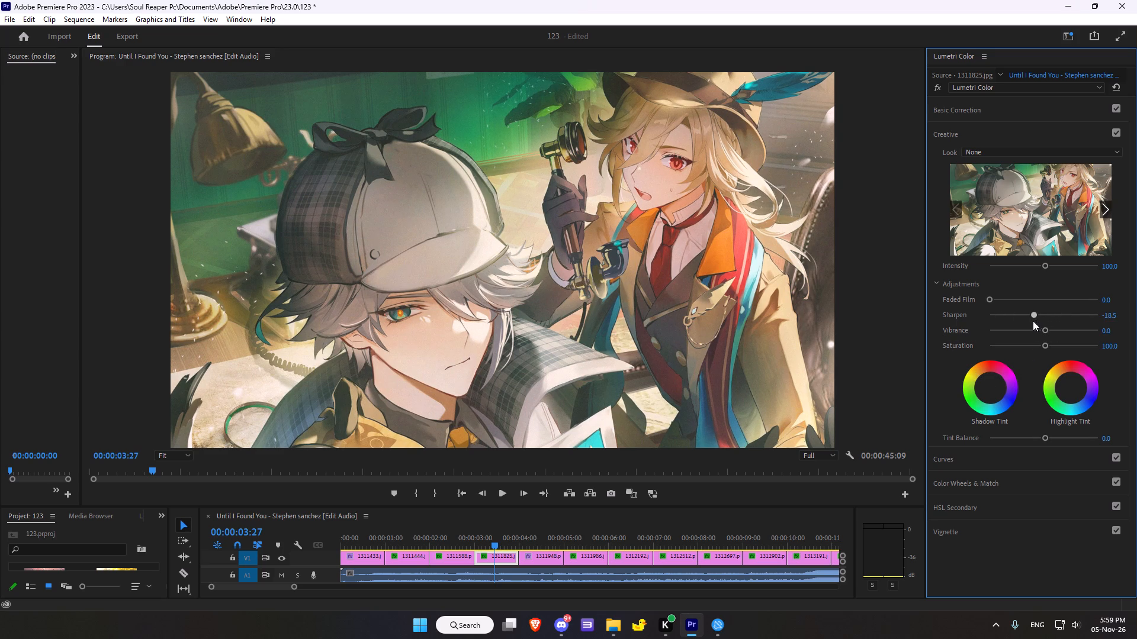
{"action": "left_click_drag", "start_coordinate": [1033, 321], "coordinate": [1052, 317]}
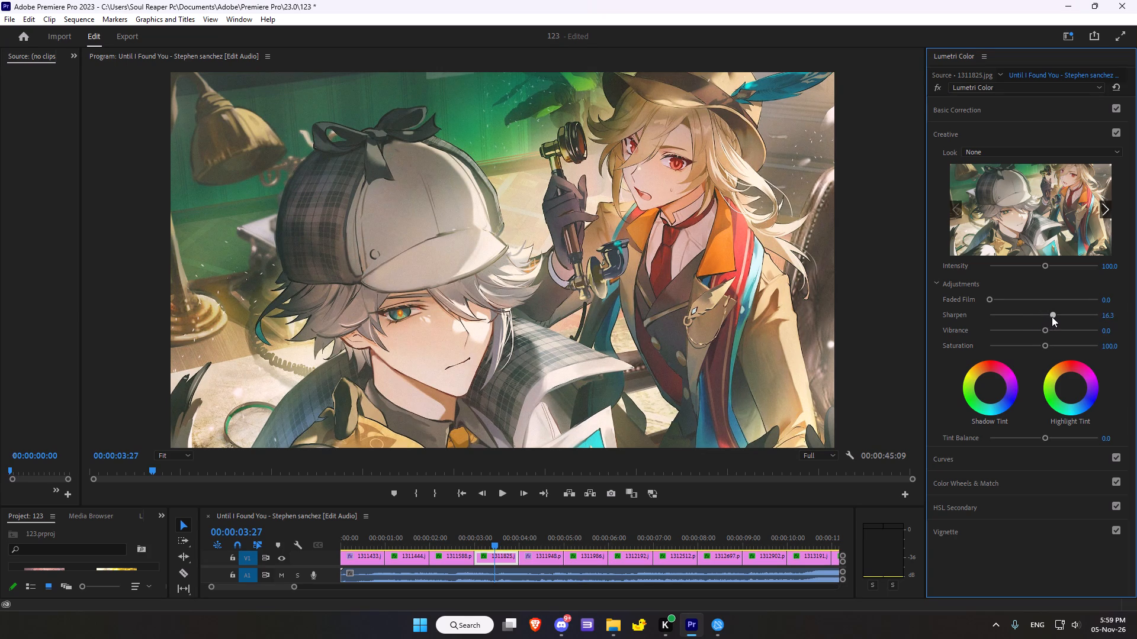
{"action": "left_click_drag", "start_coordinate": [1052, 317], "coordinate": [1055, 316]}
{"action": "left_click_drag", "start_coordinate": [1047, 331], "coordinate": [1050, 331]}
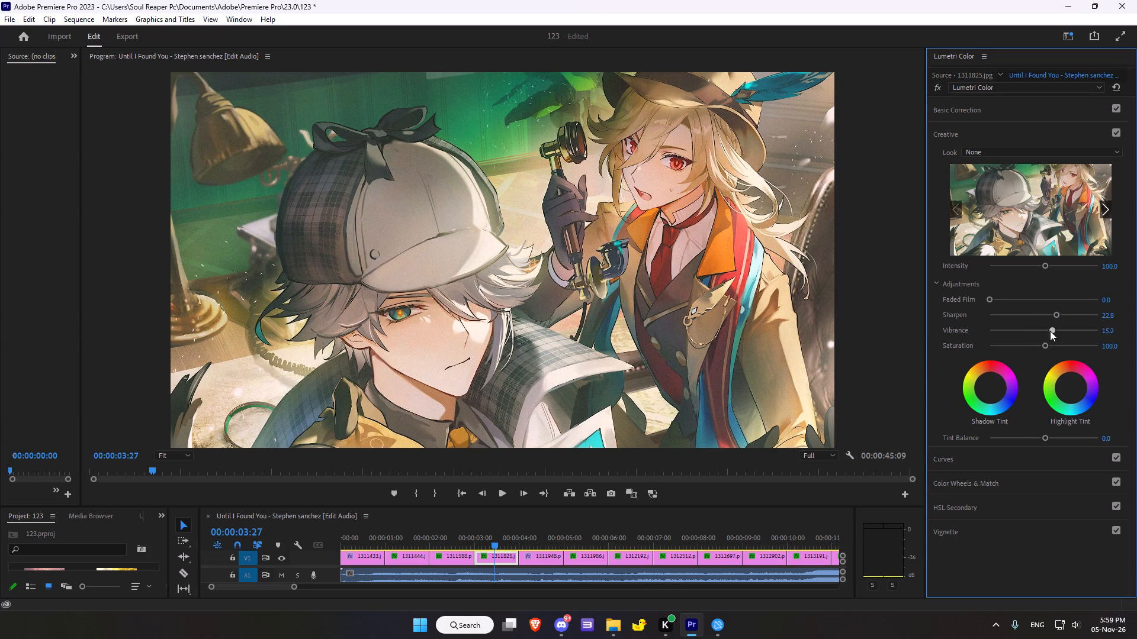
{"action": "left_click_drag", "start_coordinate": [1050, 331], "coordinate": [1071, 326]}
{"action": "left_click", "coordinate": [1046, 347]}
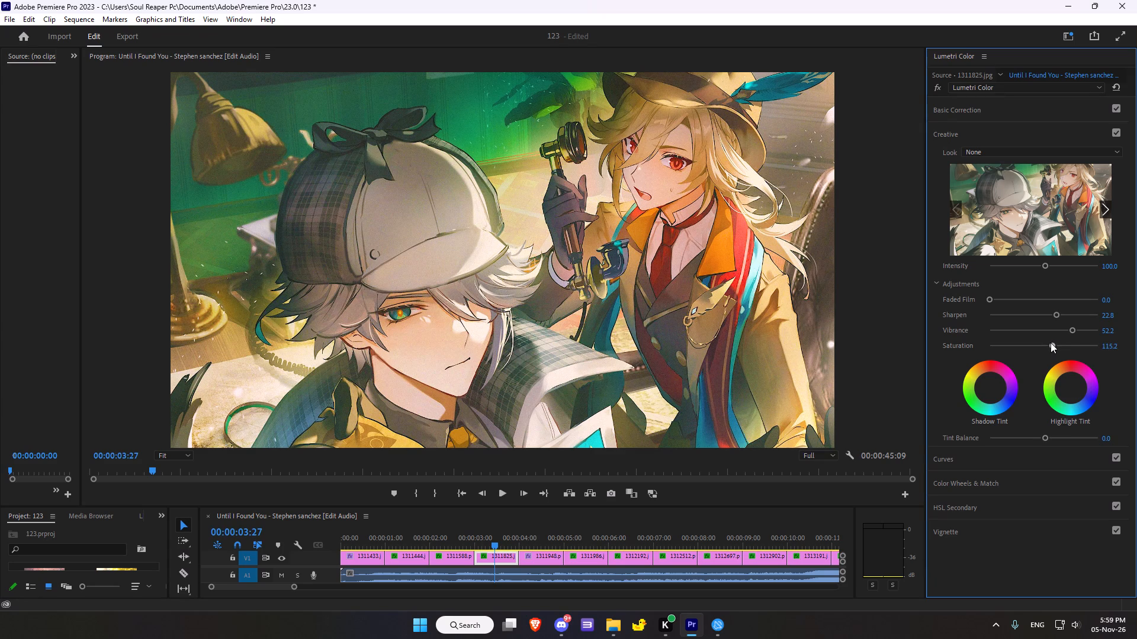
Activate the Creative Shadow Tint and Highlight Tint wheels, with both points at about the neutral center.
{"action": "scroll", "coordinate": [1008, 362], "scroll_direction": "down", "scroll_amount": 1}
{"action": "left_click_drag", "start_coordinate": [993, 388], "coordinate": [1013, 379]}
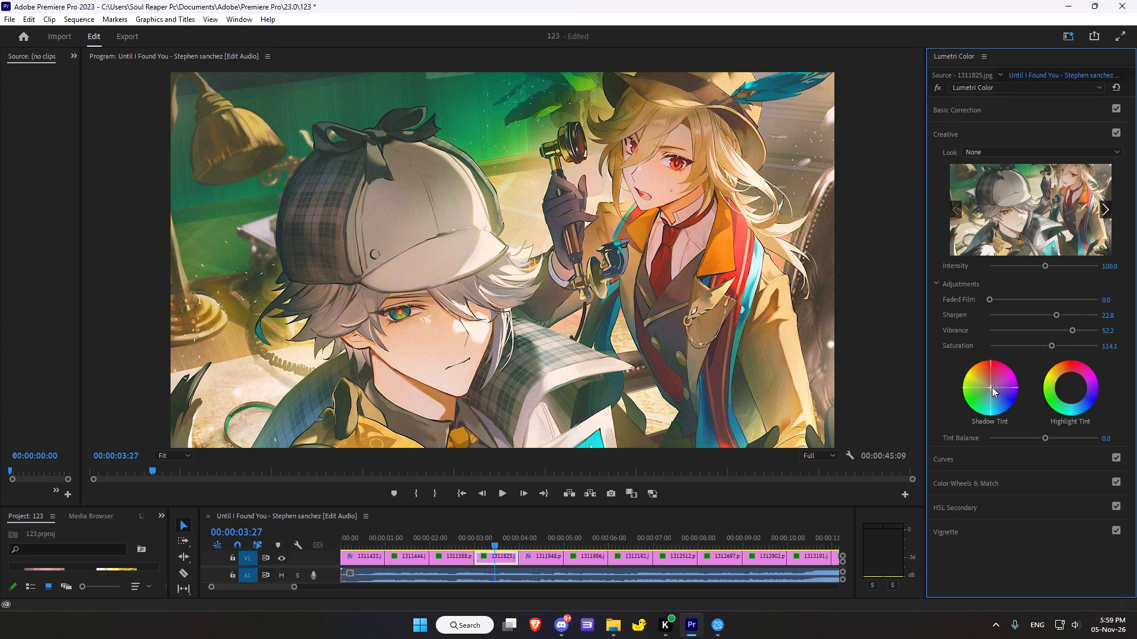
{"action": "left_click", "coordinate": [1072, 388]}
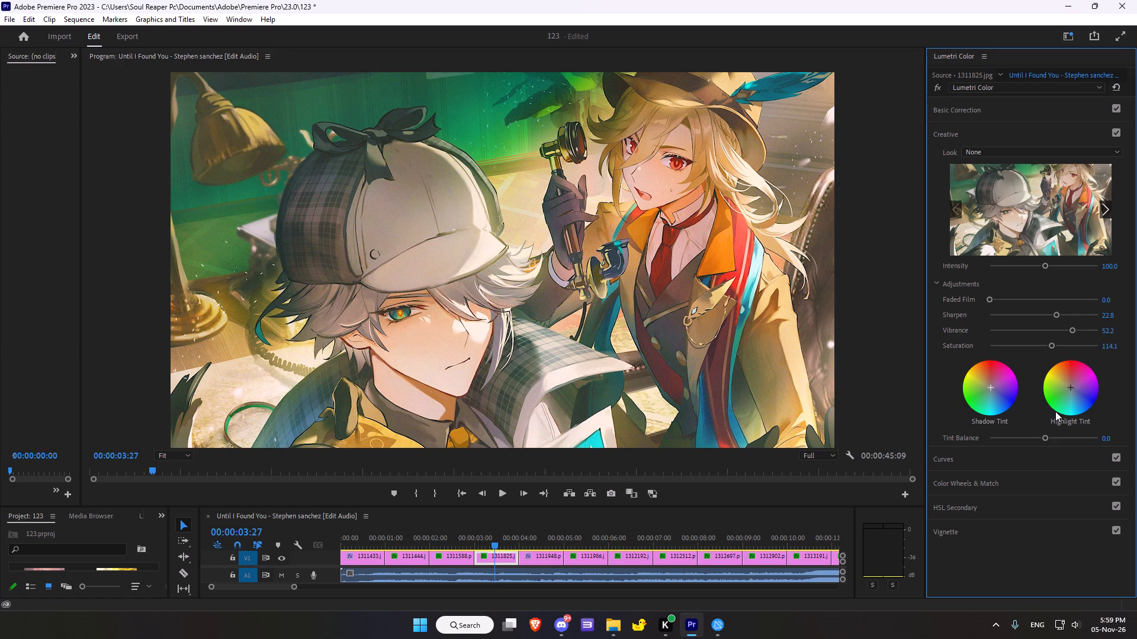
Add a midtone control point to the white RGB curve in Curves and position it about on the diagonal.
{"action": "left_click", "coordinate": [961, 461]}
{"action": "left_click_drag", "start_coordinate": [1019, 305], "coordinate": [1021, 309]}
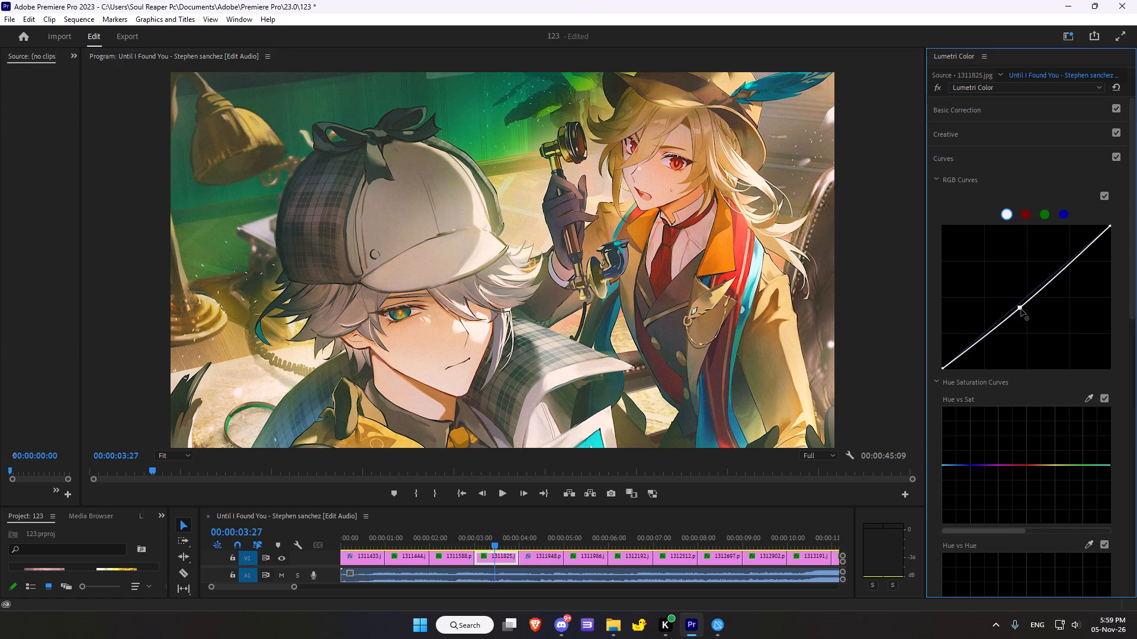
{"action": "left_click_drag", "start_coordinate": [1021, 309], "coordinate": [1022, 298]}
{"action": "scroll", "coordinate": [1015, 379], "scroll_direction": "down", "scroll_amount": 2}
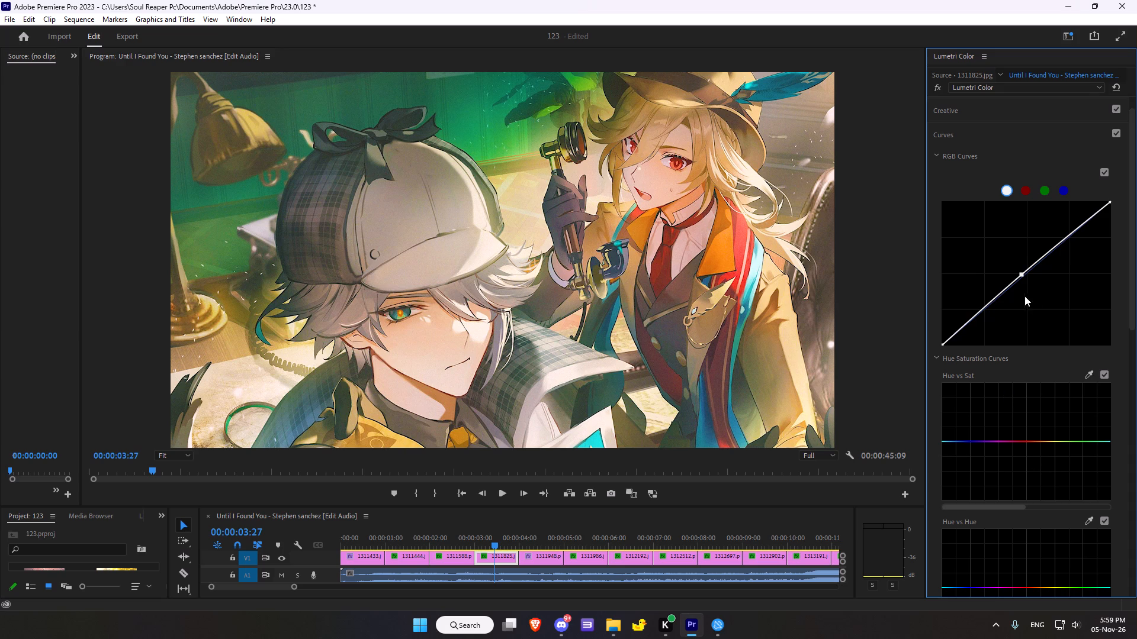
{"action": "left_click", "coordinate": [1022, 274]}
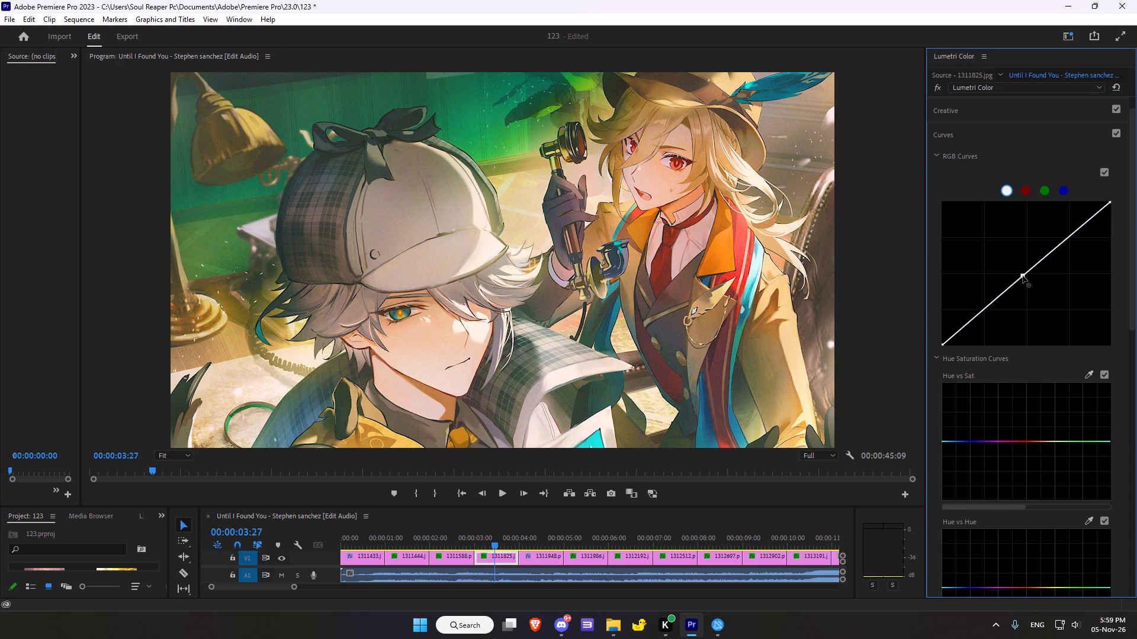
Sample the blonde character's red tie for the Hue vs Sat curve and pull the red center point slightly below the line.
{"action": "scroll", "coordinate": [1056, 330], "scroll_direction": "down", "scroll_amount": 1}
{"action": "left_click", "coordinate": [1092, 369]}
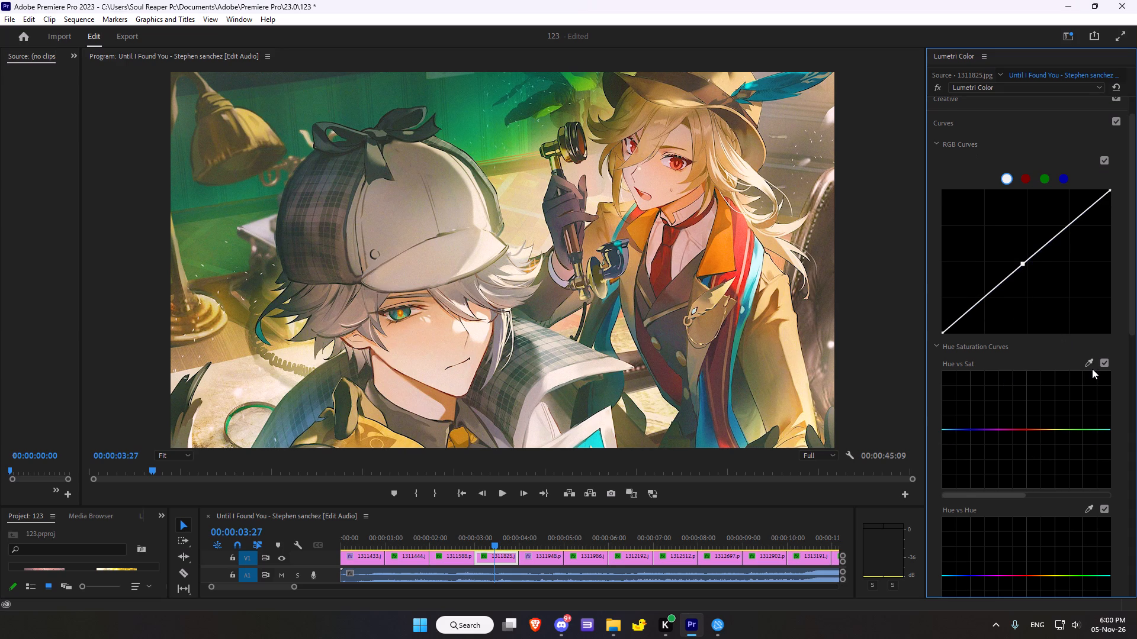
{"action": "left_click", "coordinate": [1087, 360]}
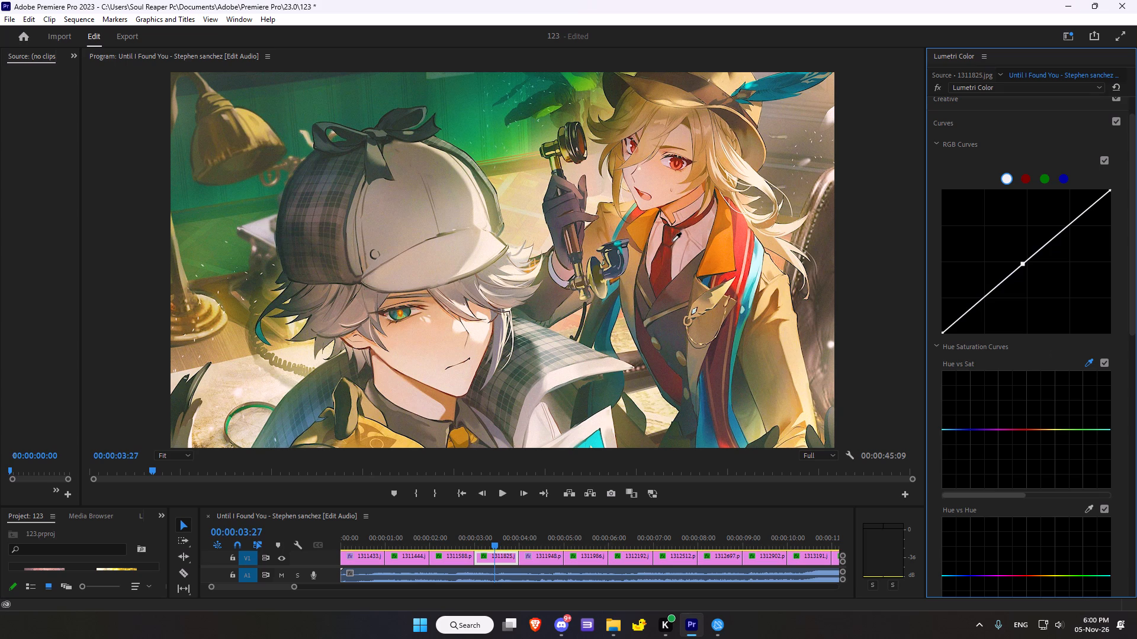
{"action": "left_click", "coordinate": [669, 242]}
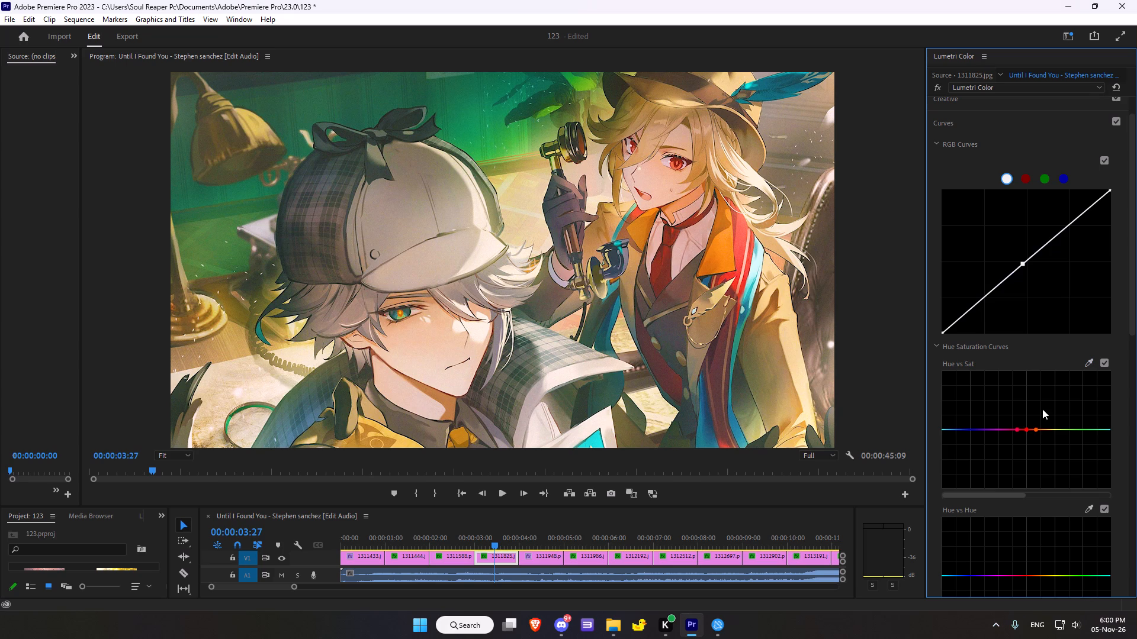
{"action": "left_click", "coordinate": [1027, 431]}
Sample the cyan area at the image's bottom edge for Hue vs Sat and raise its center point well above the line.
{"action": "scroll", "coordinate": [1006, 398], "scroll_direction": "down", "scroll_amount": 2}
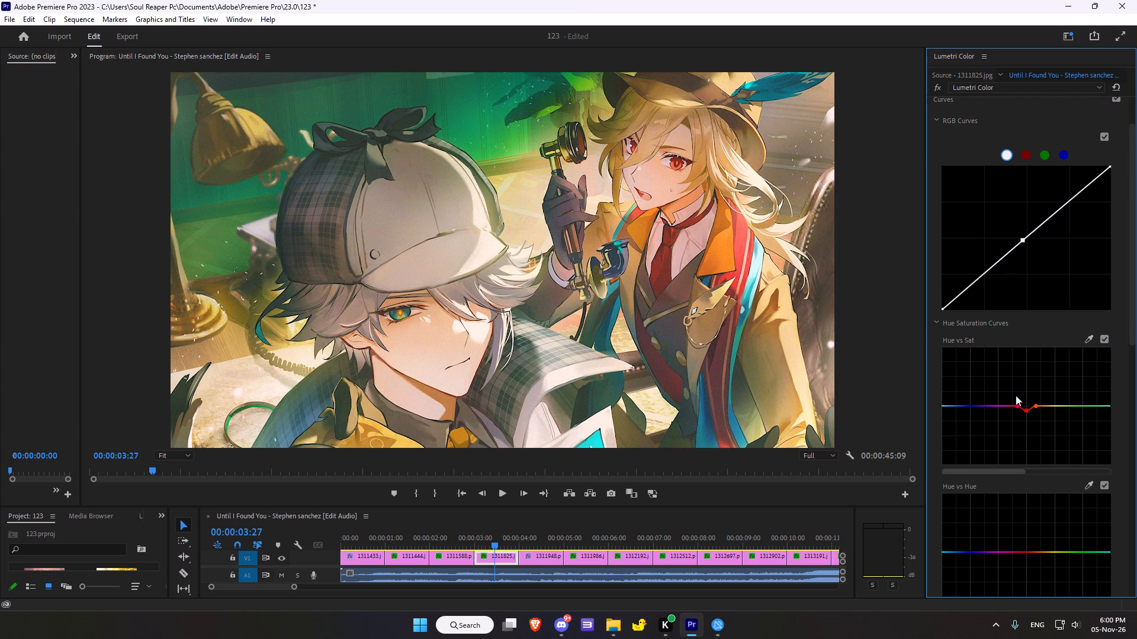
{"action": "scroll", "coordinate": [1010, 393], "scroll_direction": "down", "scroll_amount": 2}
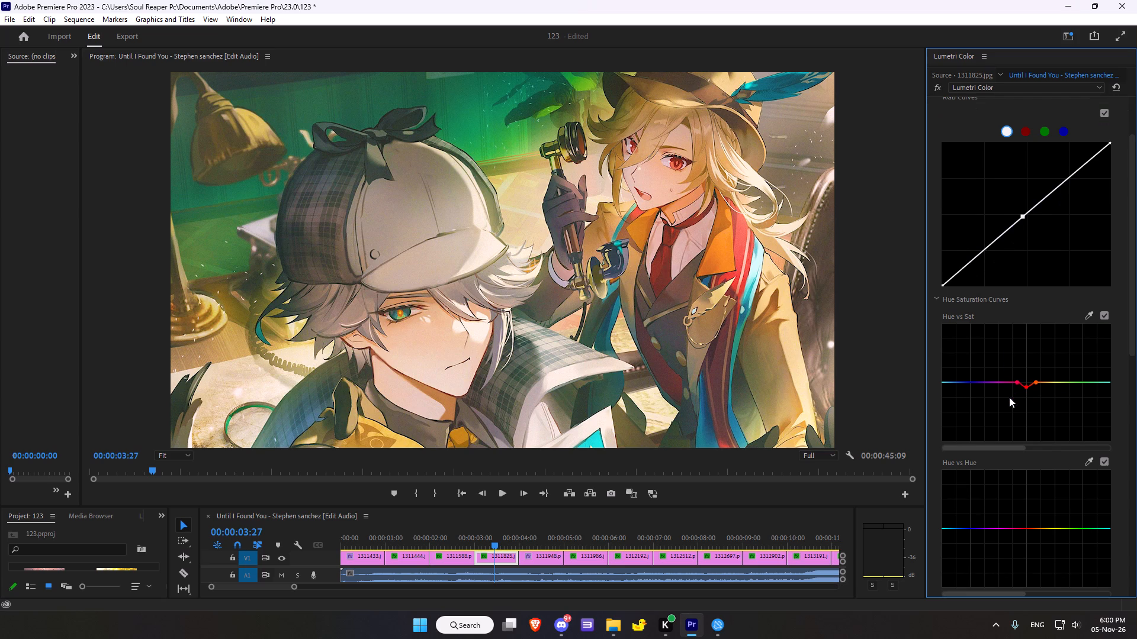
{"action": "left_click", "coordinate": [1091, 314]}
{"action": "scroll", "coordinate": [520, 364], "scroll_direction": "down", "scroll_amount": 1}
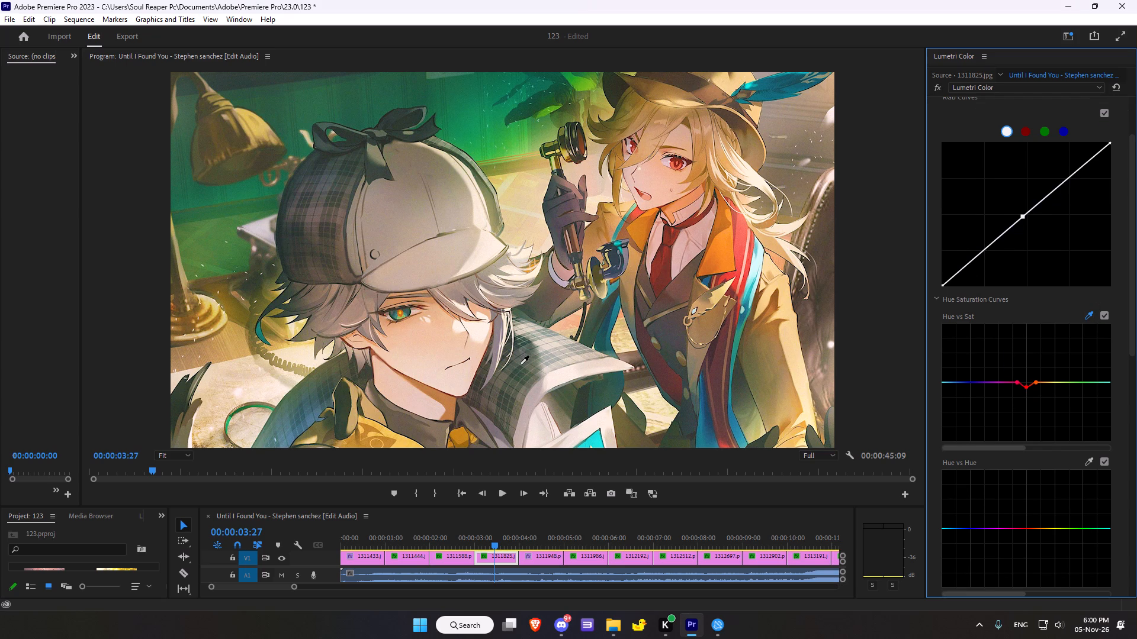
{"action": "left_click", "coordinate": [590, 442]}
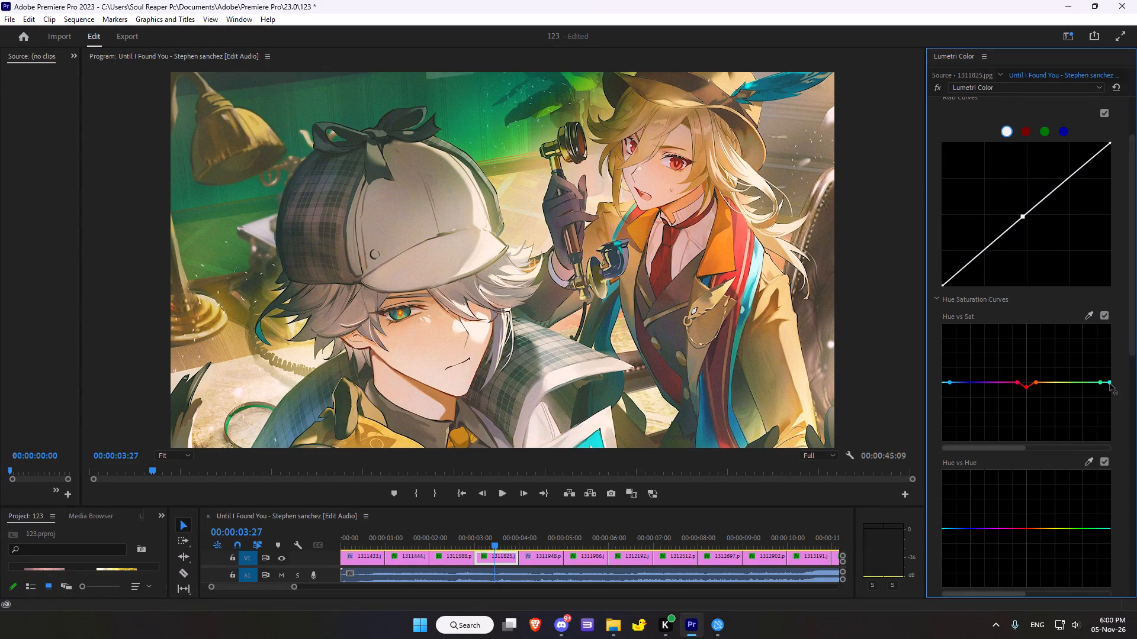
{"action": "left_click_drag", "start_coordinate": [1109, 383], "coordinate": [1106, 388]}
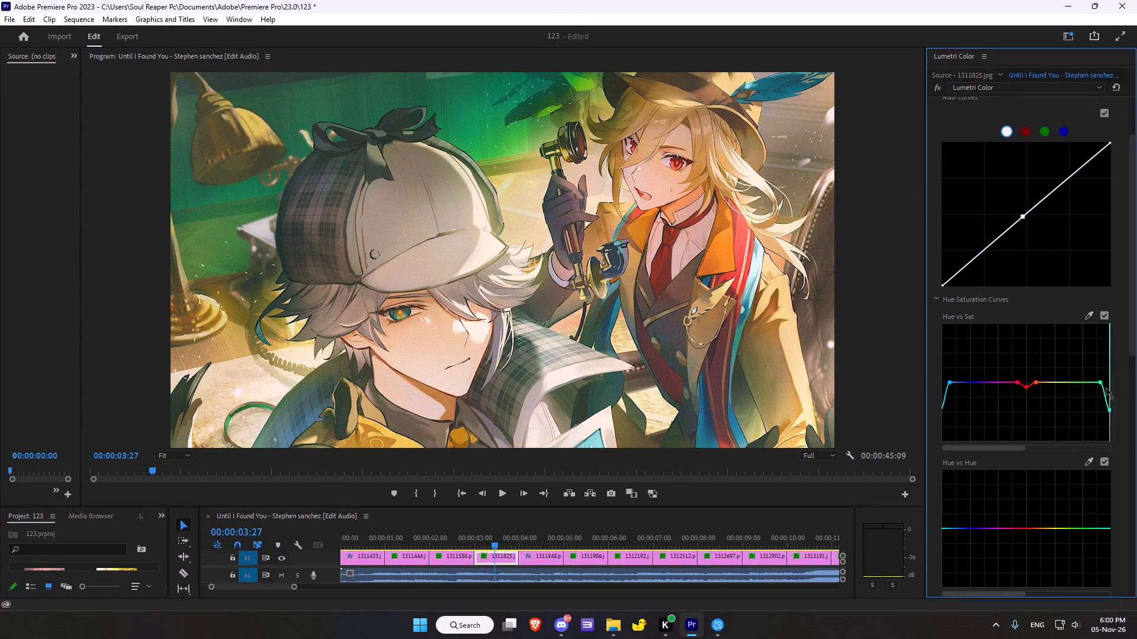
{"action": "left_click_drag", "start_coordinate": [1106, 388], "coordinate": [1114, 359]}
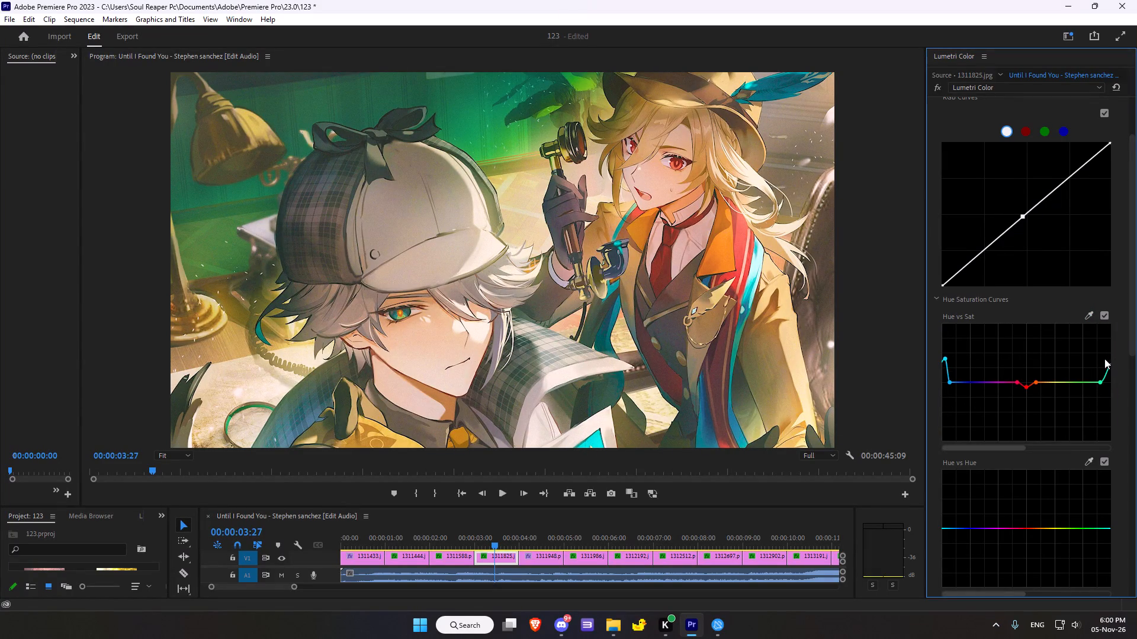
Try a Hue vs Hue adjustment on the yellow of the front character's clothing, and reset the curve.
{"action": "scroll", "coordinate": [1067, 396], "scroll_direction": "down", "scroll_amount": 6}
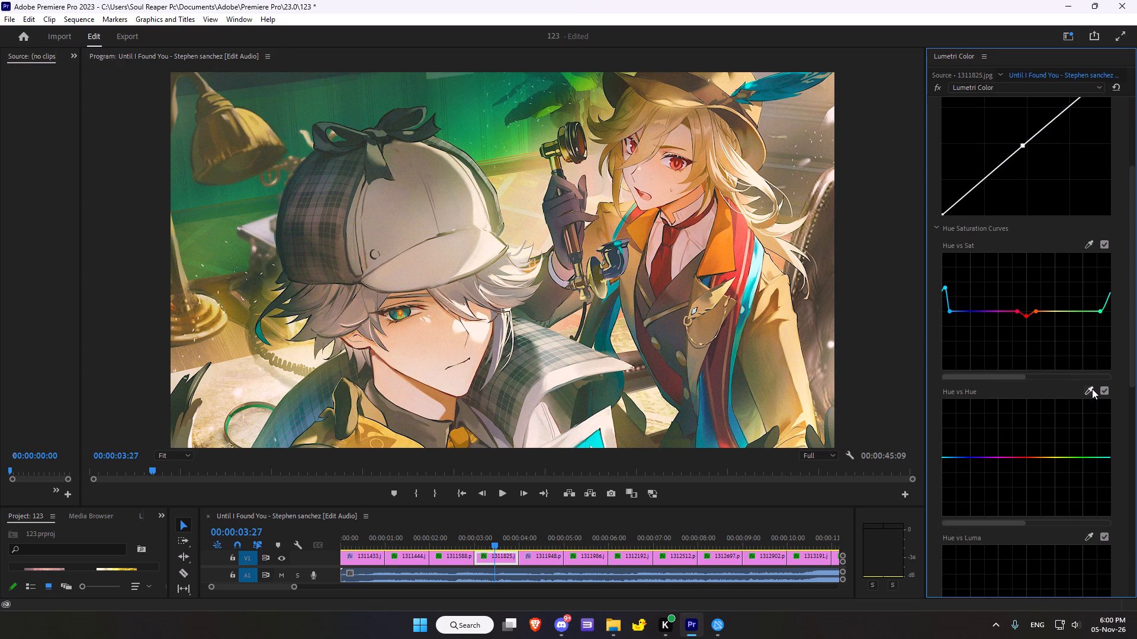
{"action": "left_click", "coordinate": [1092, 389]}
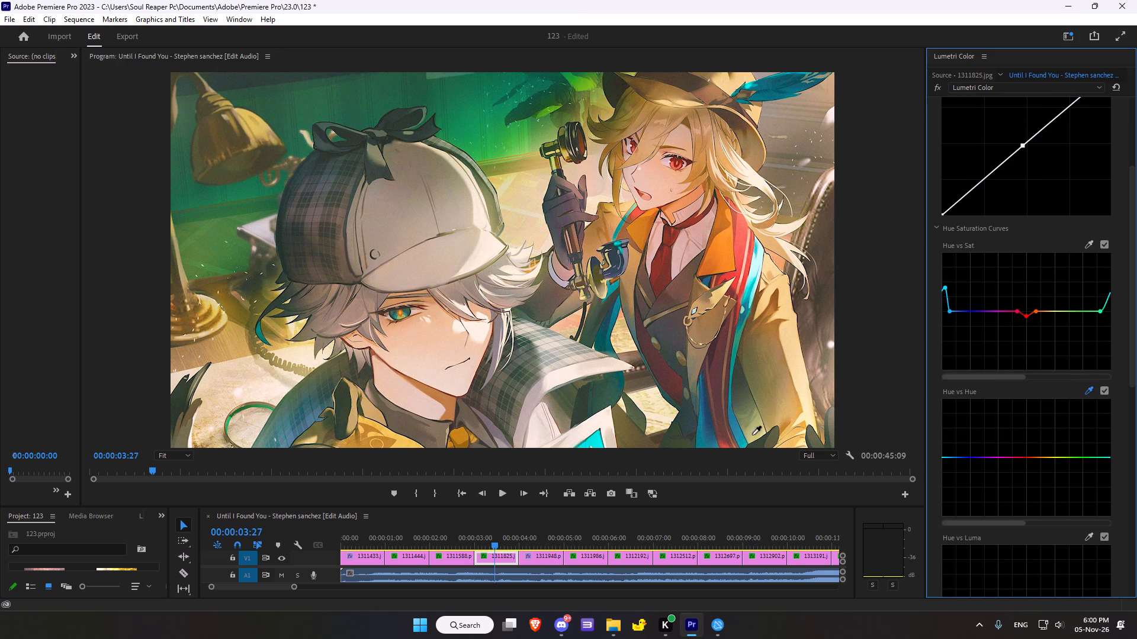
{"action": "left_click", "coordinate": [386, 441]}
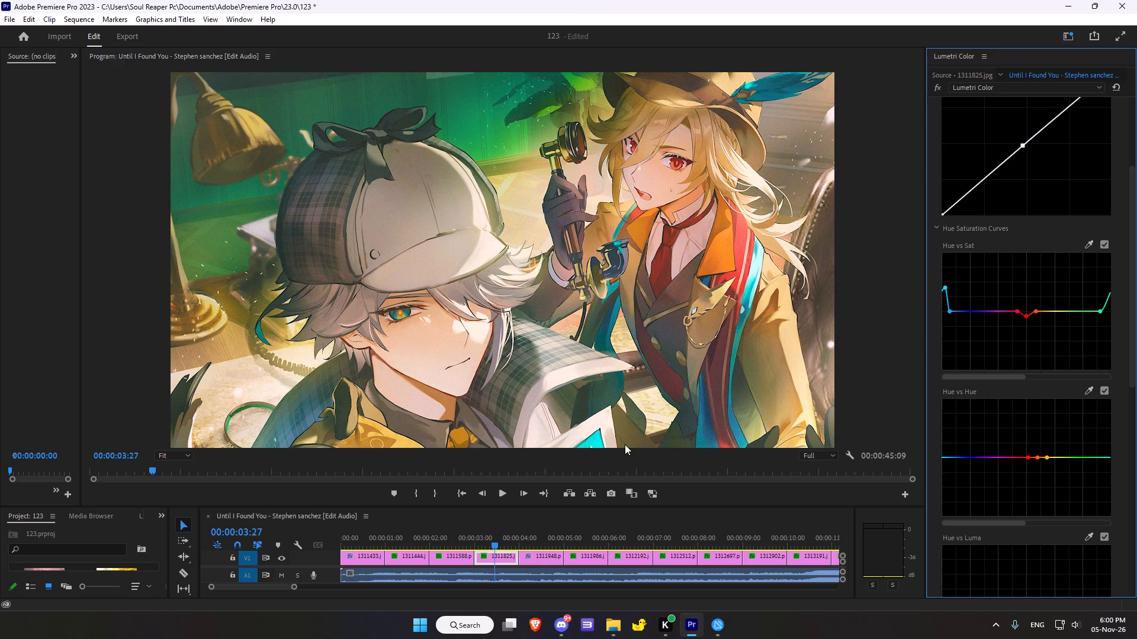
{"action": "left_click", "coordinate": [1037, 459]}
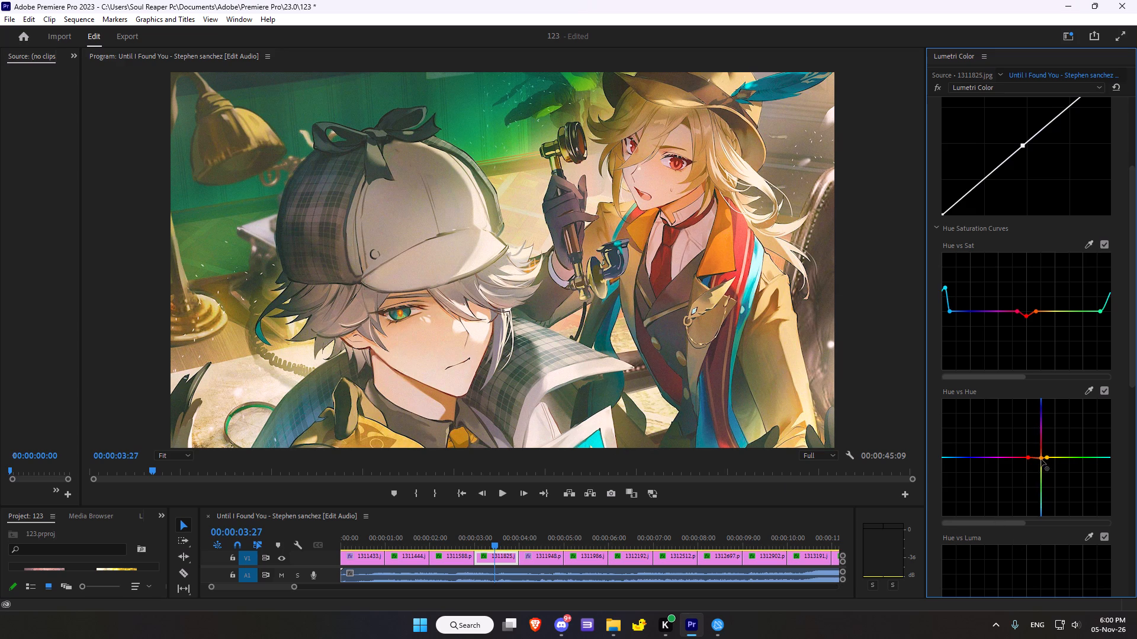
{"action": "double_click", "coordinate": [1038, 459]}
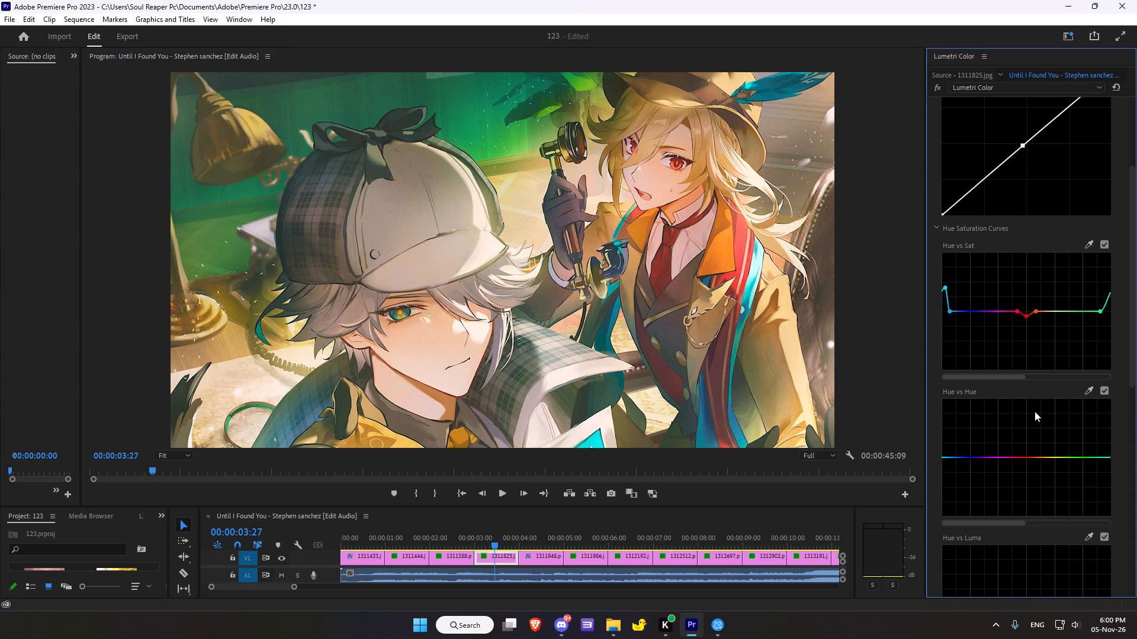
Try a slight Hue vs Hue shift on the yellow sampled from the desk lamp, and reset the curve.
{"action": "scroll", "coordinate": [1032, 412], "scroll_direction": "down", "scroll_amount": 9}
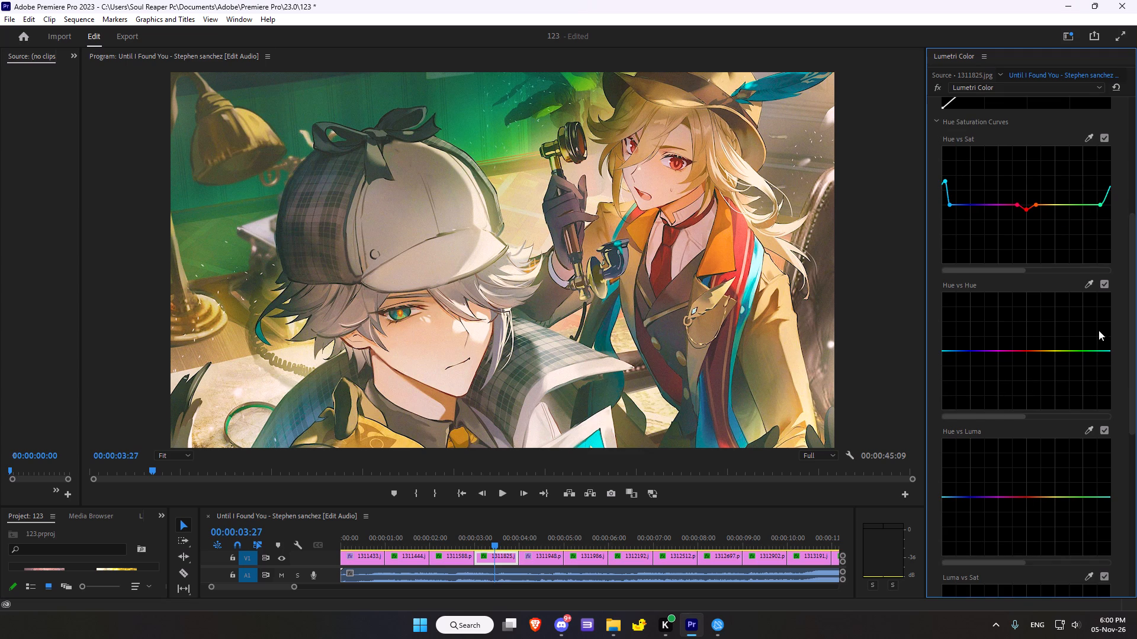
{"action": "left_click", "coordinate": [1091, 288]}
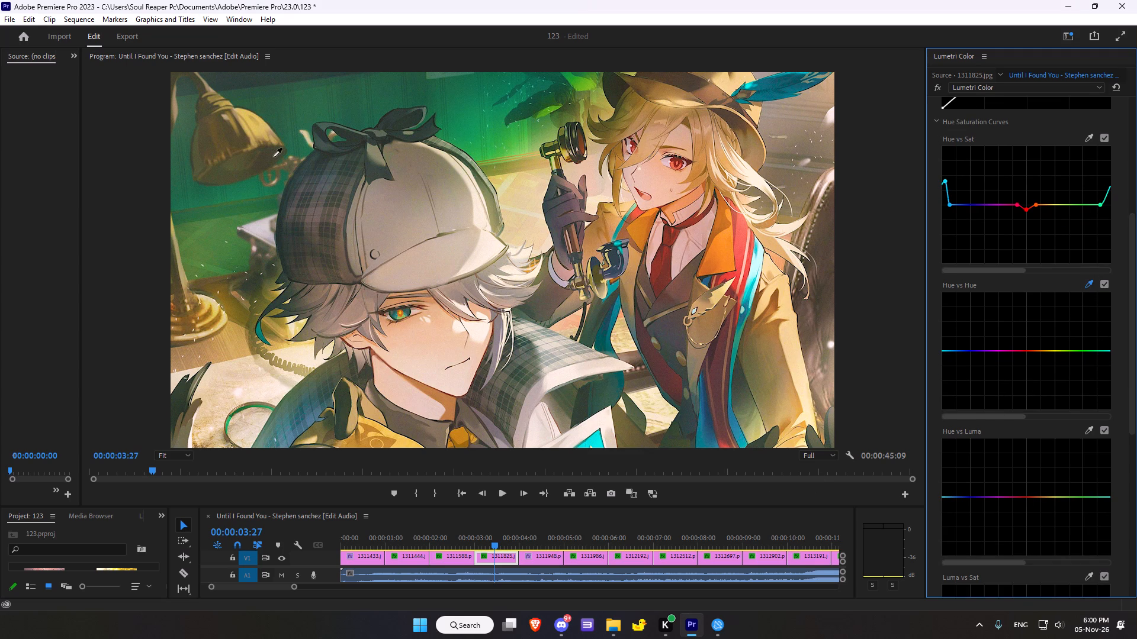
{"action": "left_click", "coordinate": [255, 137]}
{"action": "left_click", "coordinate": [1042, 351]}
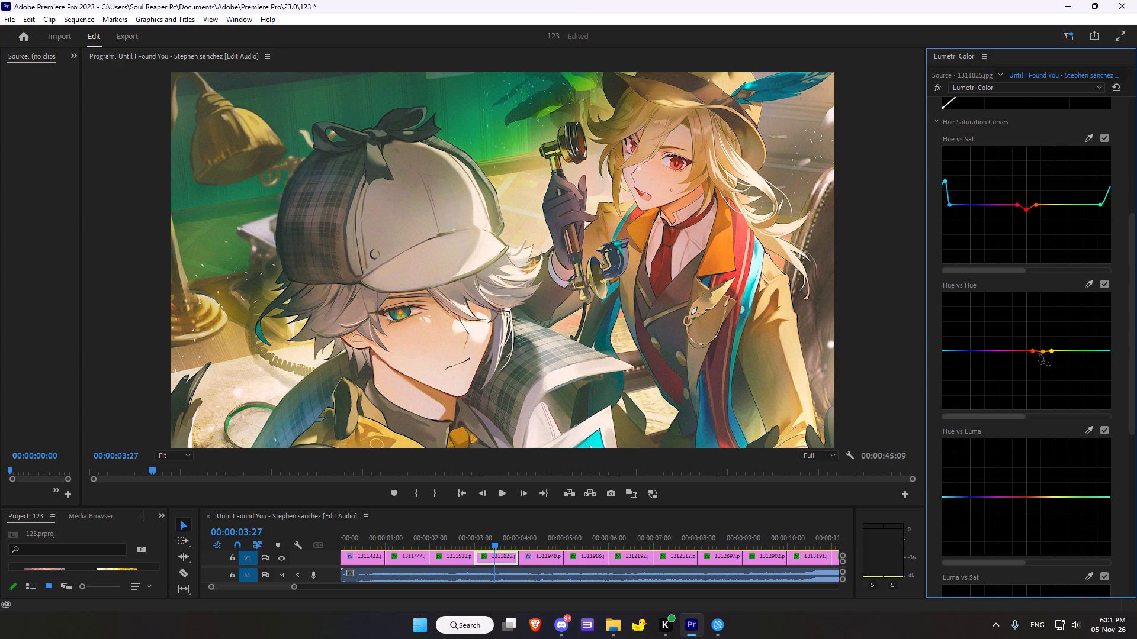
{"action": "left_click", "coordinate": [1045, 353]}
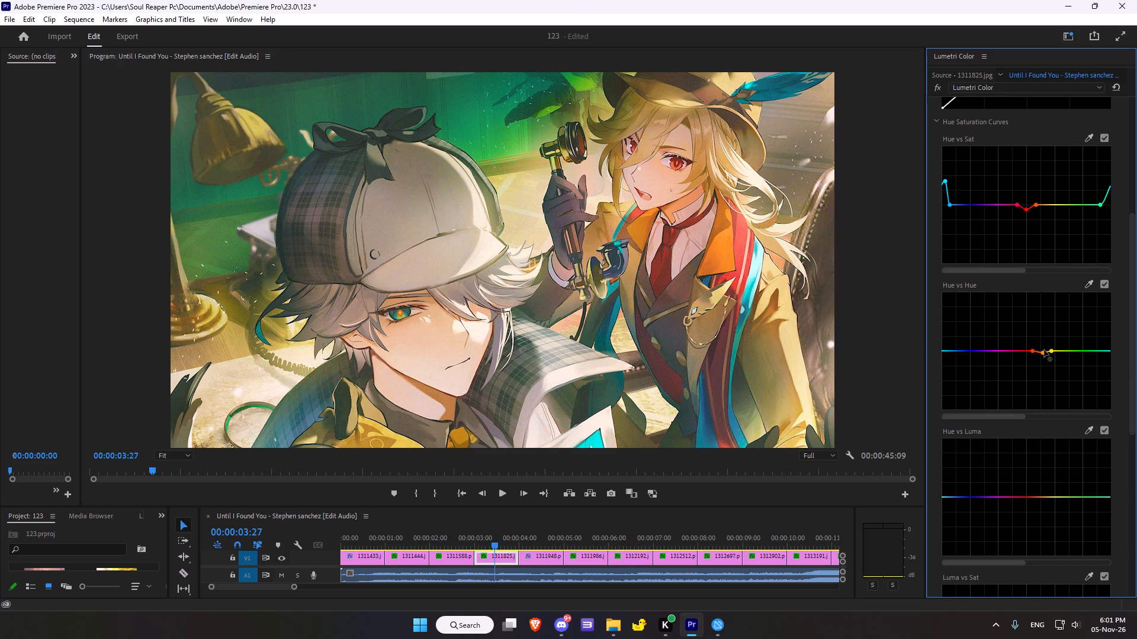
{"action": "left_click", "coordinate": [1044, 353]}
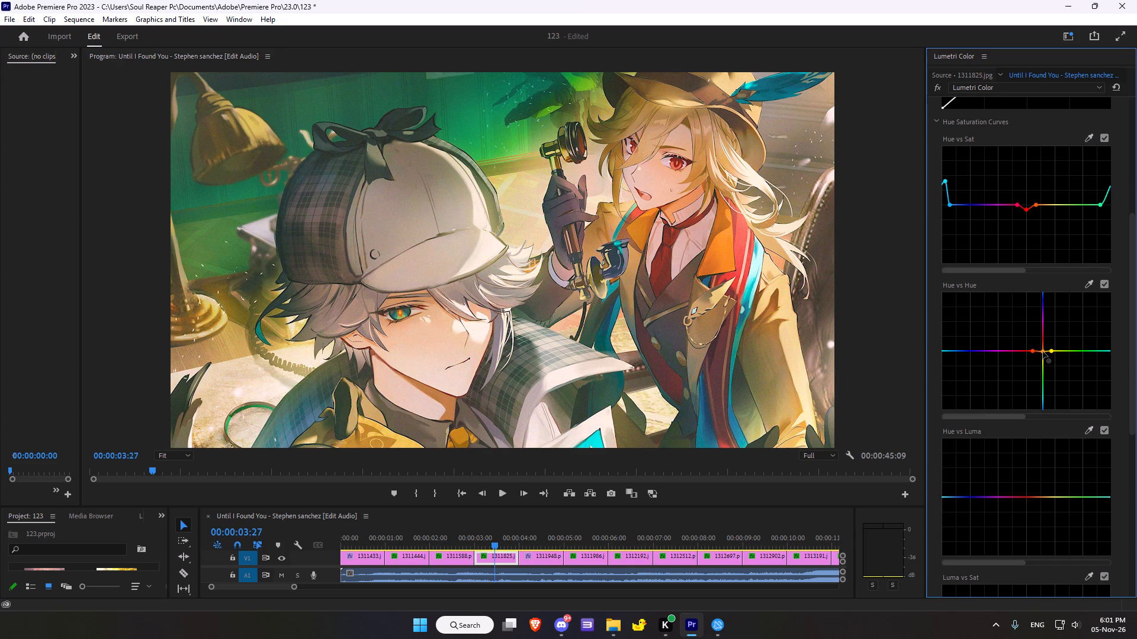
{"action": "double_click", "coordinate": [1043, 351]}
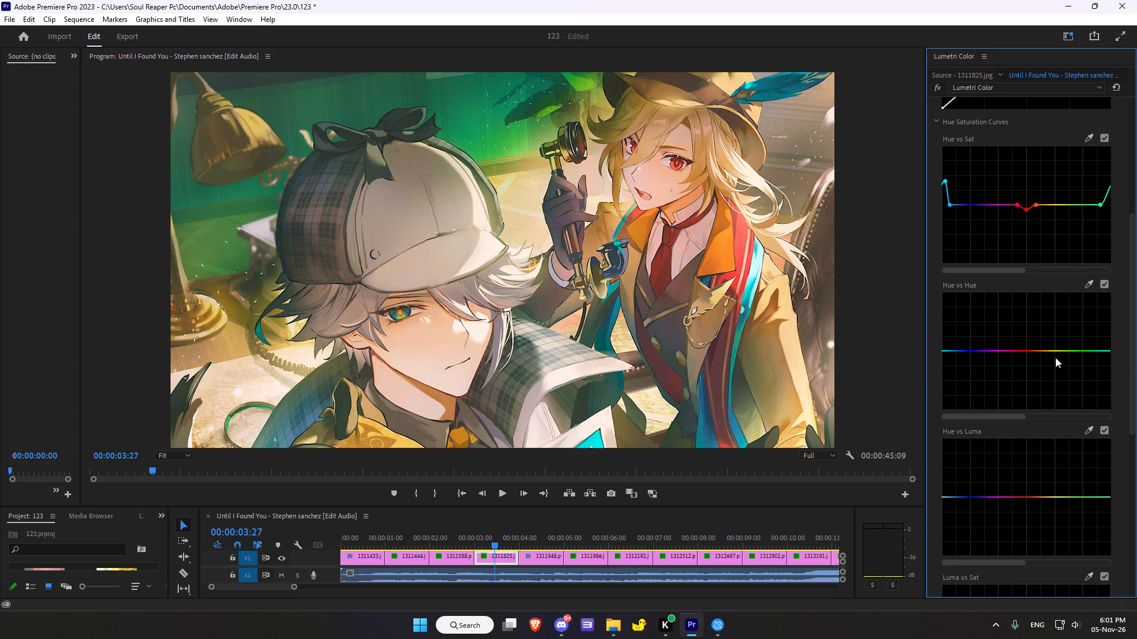
Sample the reddish edge of the blonde character's coat collar for Hue vs Hue and pull the center point slightly below the line.
{"action": "left_click", "coordinate": [1083, 288]}
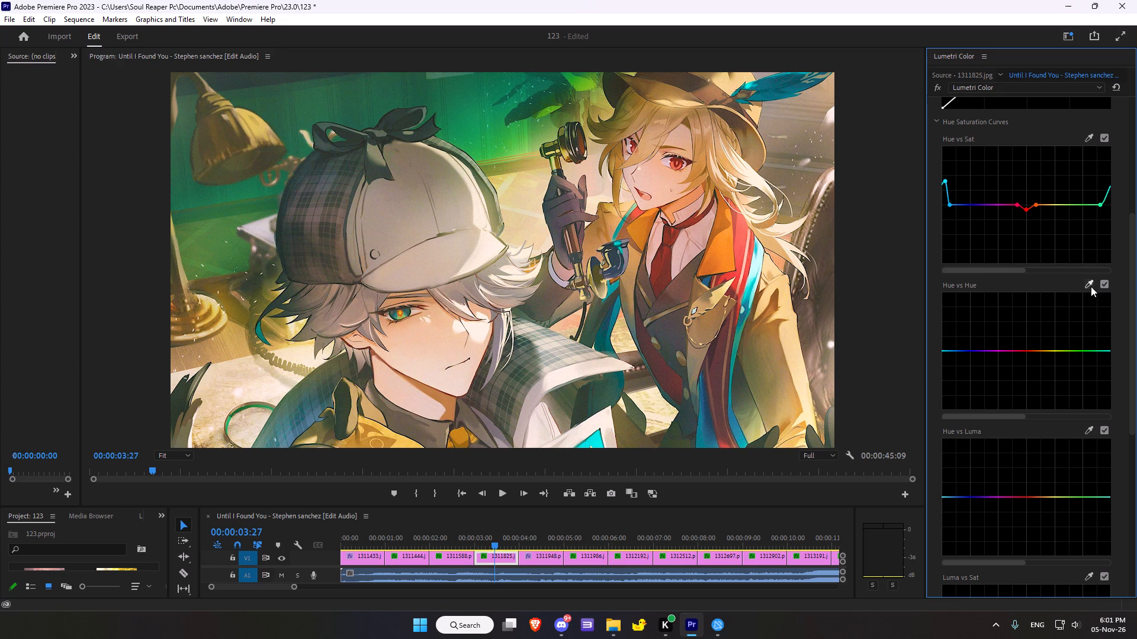
{"action": "left_click", "coordinate": [1091, 286]}
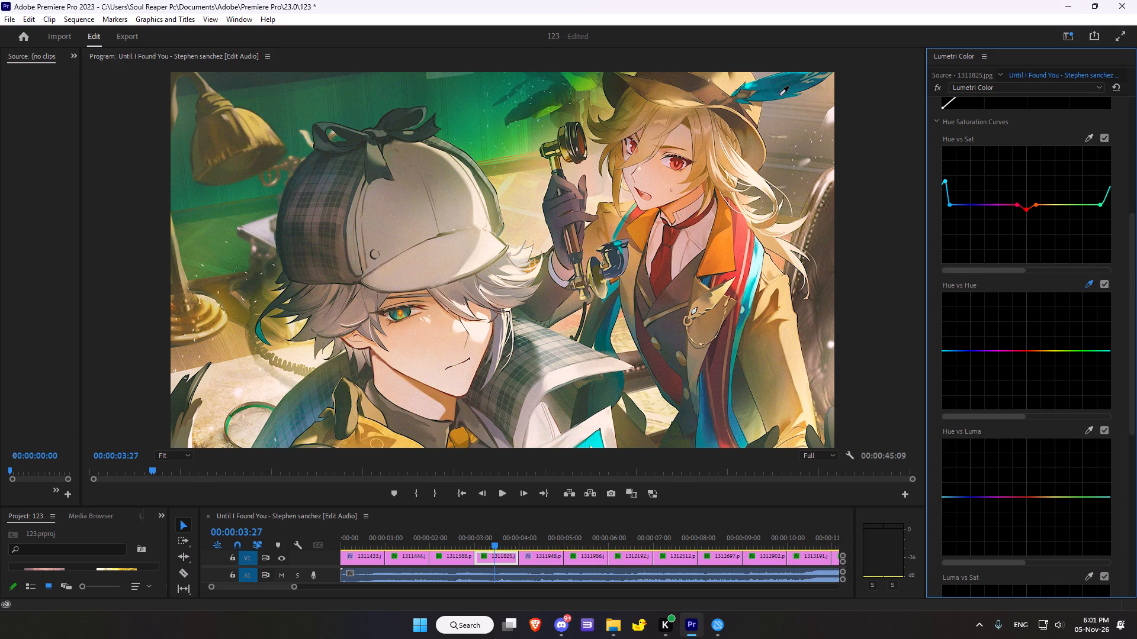
{"action": "left_click", "coordinate": [634, 217]}
{"action": "left_click", "coordinate": [1028, 353]}
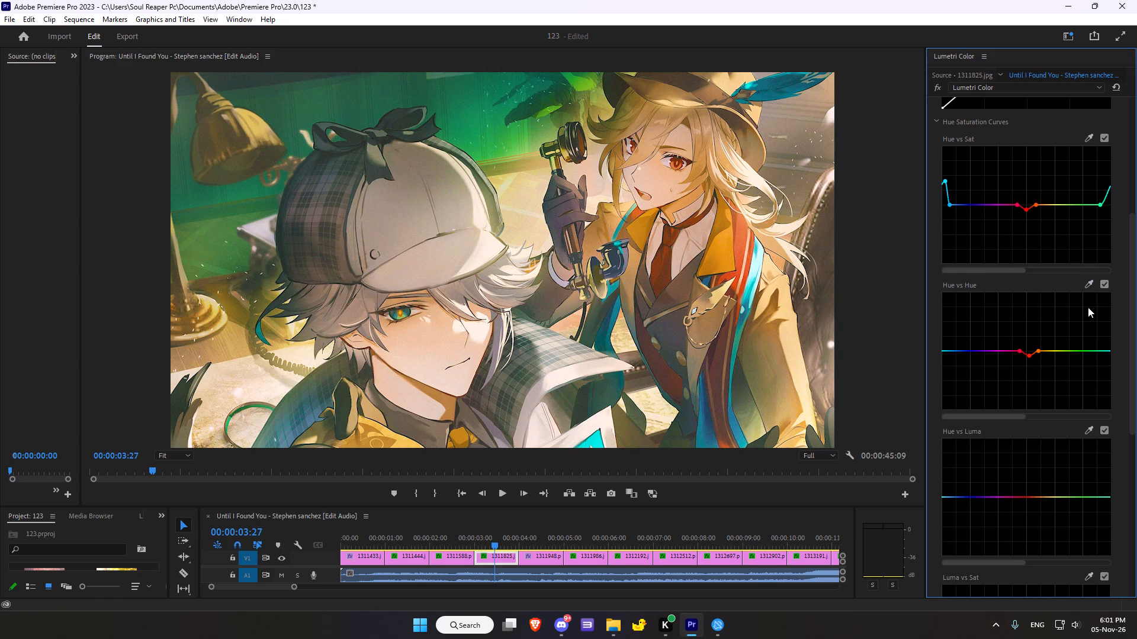
Sample the orange tone on the blonde character's coat for Hue vs Luma and lower the center point slightly below the line.
{"action": "scroll", "coordinate": [1064, 364], "scroll_direction": "down", "scroll_amount": 1}
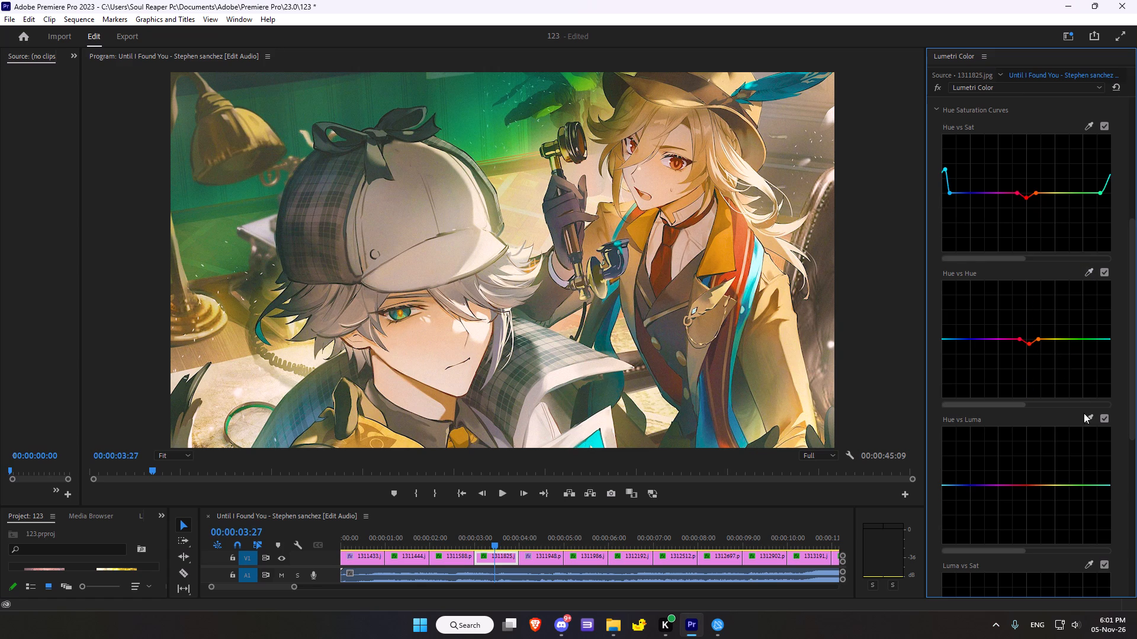
{"action": "left_click", "coordinate": [1090, 419]}
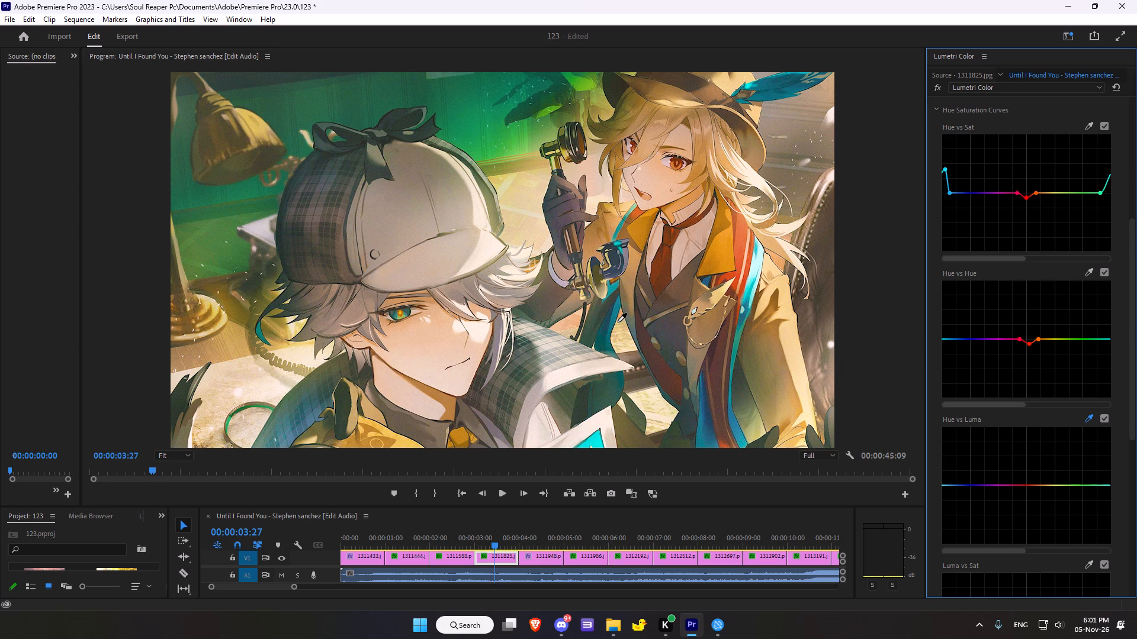
{"action": "left_click", "coordinate": [713, 285]}
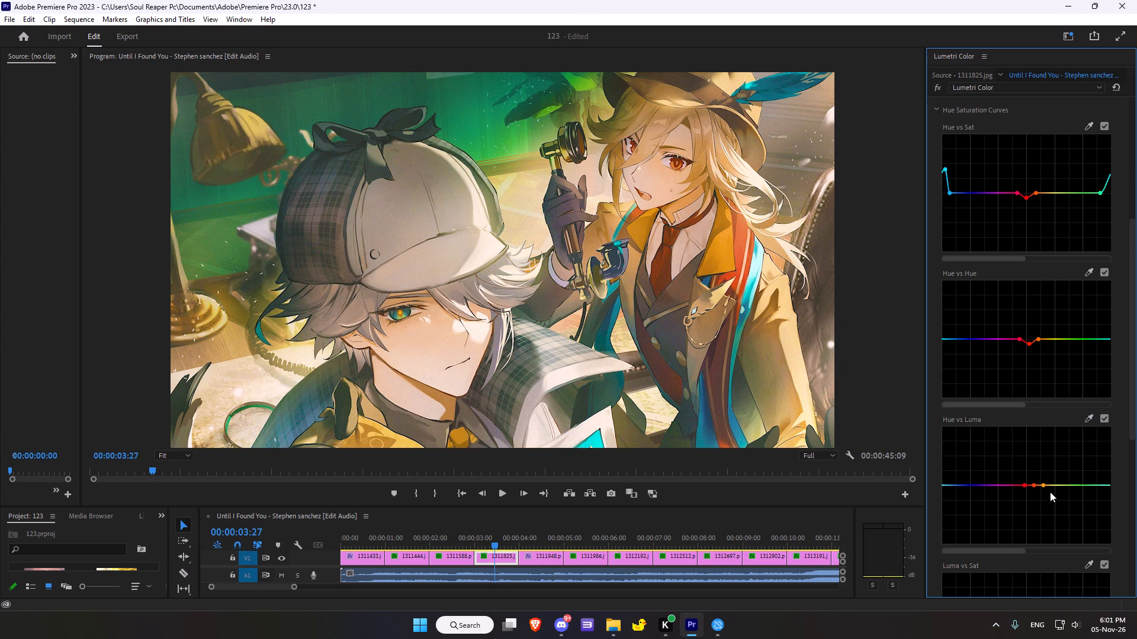
{"action": "left_click", "coordinate": [1035, 486]}
Sample the striped scarf's lower end for Luma vs Sat and raise the center point into a small peak above the line.
{"action": "scroll", "coordinate": [1105, 492], "scroll_direction": "down", "scroll_amount": 2}
{"action": "scroll", "coordinate": [1046, 365], "scroll_direction": "down", "scroll_amount": 12}
{"action": "left_click", "coordinate": [1088, 402]}
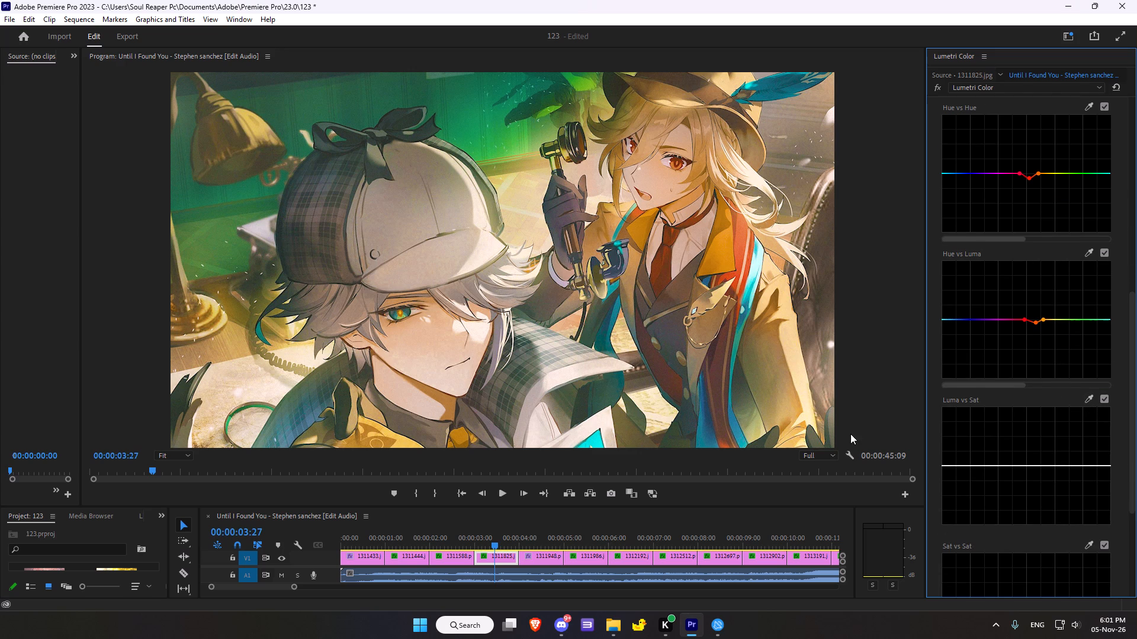
{"action": "left_click", "coordinate": [1091, 402]}
{"action": "left_click", "coordinate": [728, 444]}
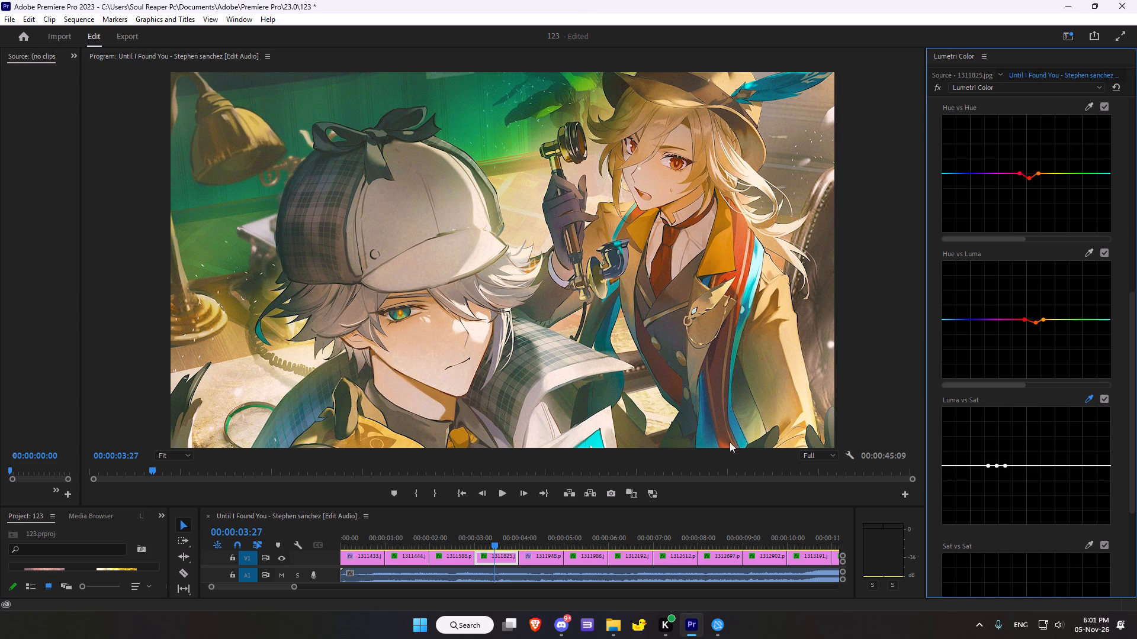
{"action": "left_click_drag", "start_coordinate": [995, 465], "coordinate": [992, 455]}
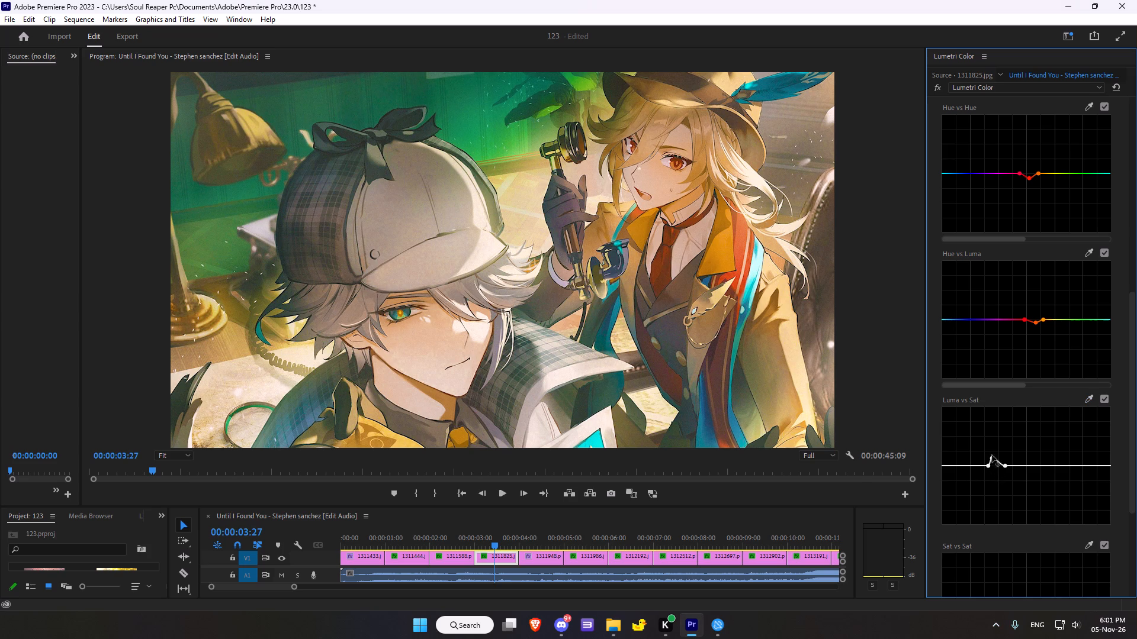
{"action": "left_click_drag", "start_coordinate": [992, 455], "coordinate": [995, 452]}
Sample the gray-haired character's green eye for Sat vs Sat and raise the center point into a tall peak above the line.
{"action": "scroll", "coordinate": [1025, 393], "scroll_direction": "down", "scroll_amount": 4}
{"action": "scroll", "coordinate": [1041, 461], "scroll_direction": "down", "scroll_amount": 2}
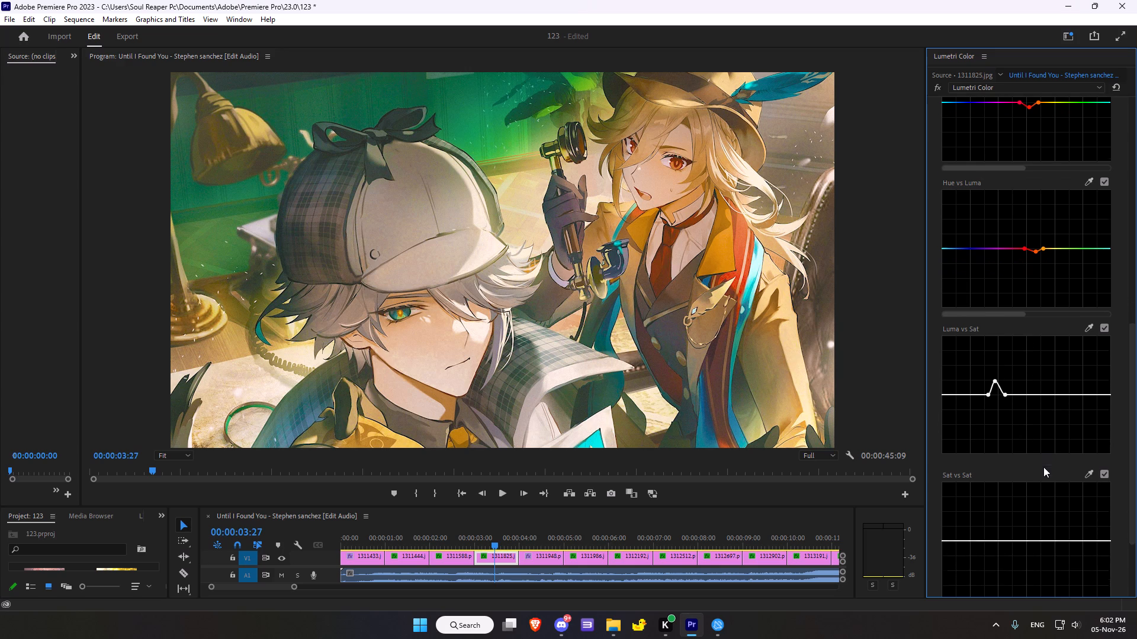
{"action": "scroll", "coordinate": [1043, 467], "scroll_direction": "down", "scroll_amount": 2}
{"action": "left_click", "coordinate": [1091, 448]}
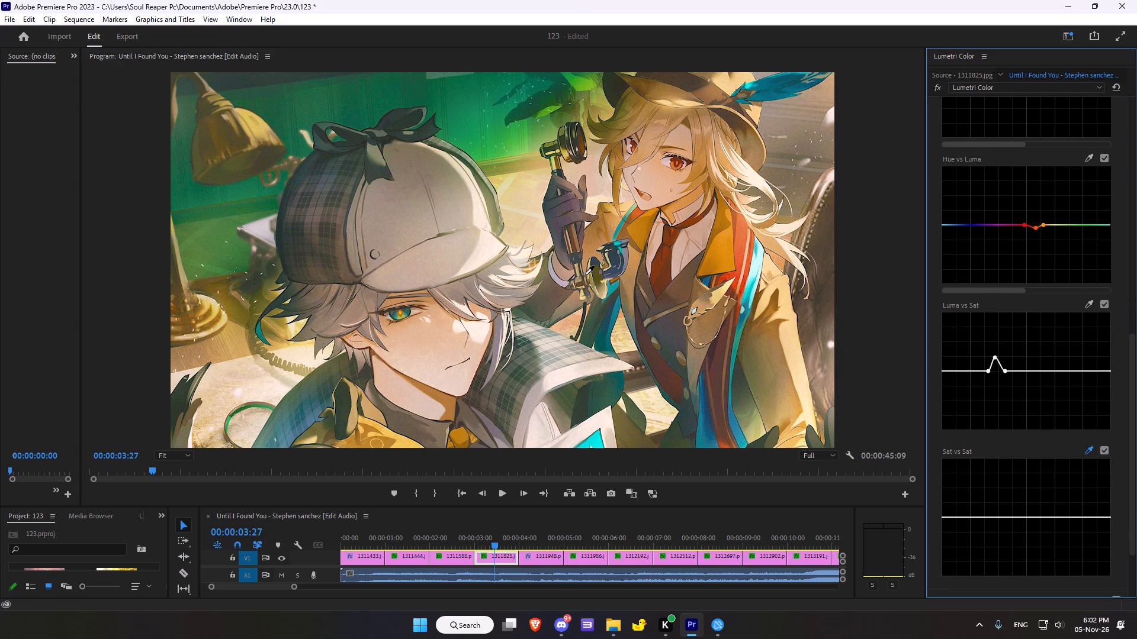
{"action": "left_click", "coordinate": [400, 314]}
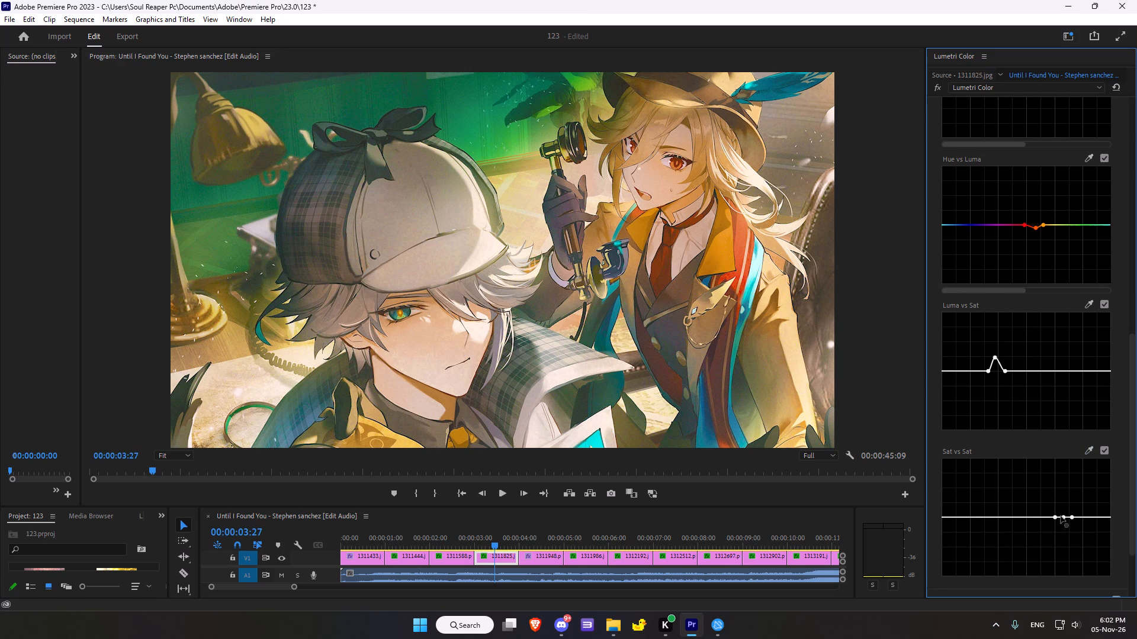
{"action": "left_click_drag", "start_coordinate": [1063, 519], "coordinate": [1063, 482]}
{"action": "left_click_drag", "start_coordinate": [1063, 482], "coordinate": [1064, 486]}
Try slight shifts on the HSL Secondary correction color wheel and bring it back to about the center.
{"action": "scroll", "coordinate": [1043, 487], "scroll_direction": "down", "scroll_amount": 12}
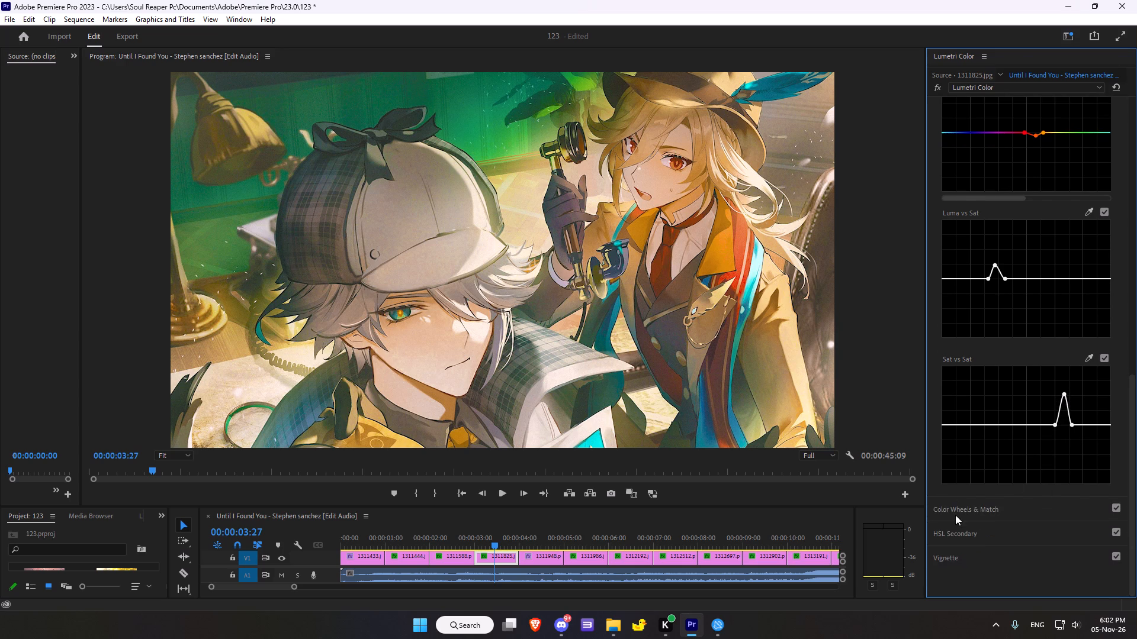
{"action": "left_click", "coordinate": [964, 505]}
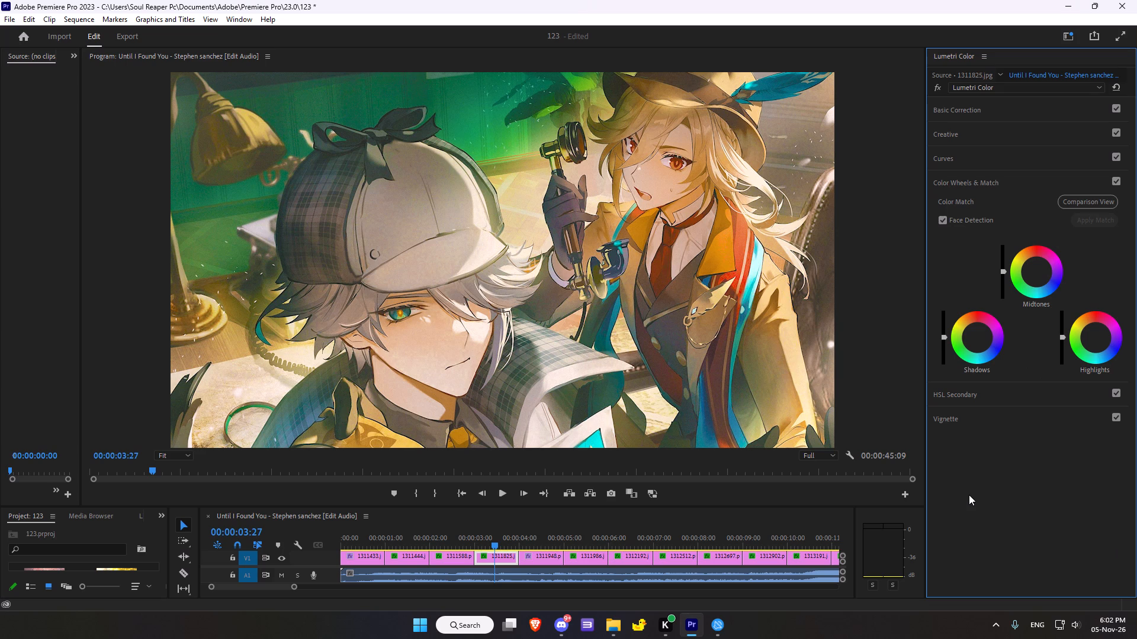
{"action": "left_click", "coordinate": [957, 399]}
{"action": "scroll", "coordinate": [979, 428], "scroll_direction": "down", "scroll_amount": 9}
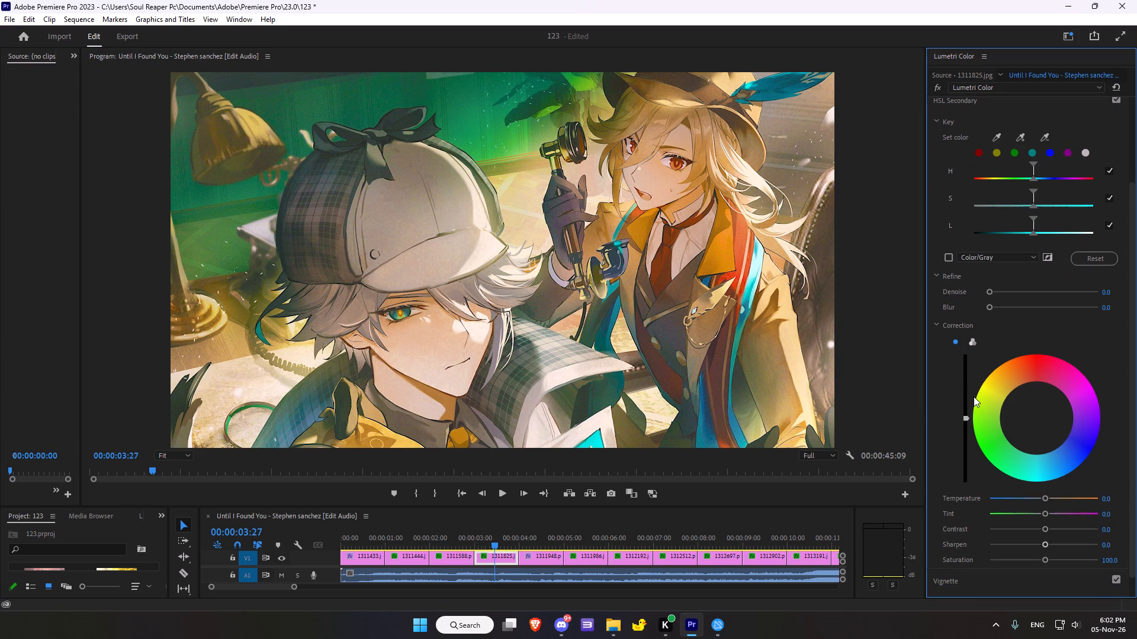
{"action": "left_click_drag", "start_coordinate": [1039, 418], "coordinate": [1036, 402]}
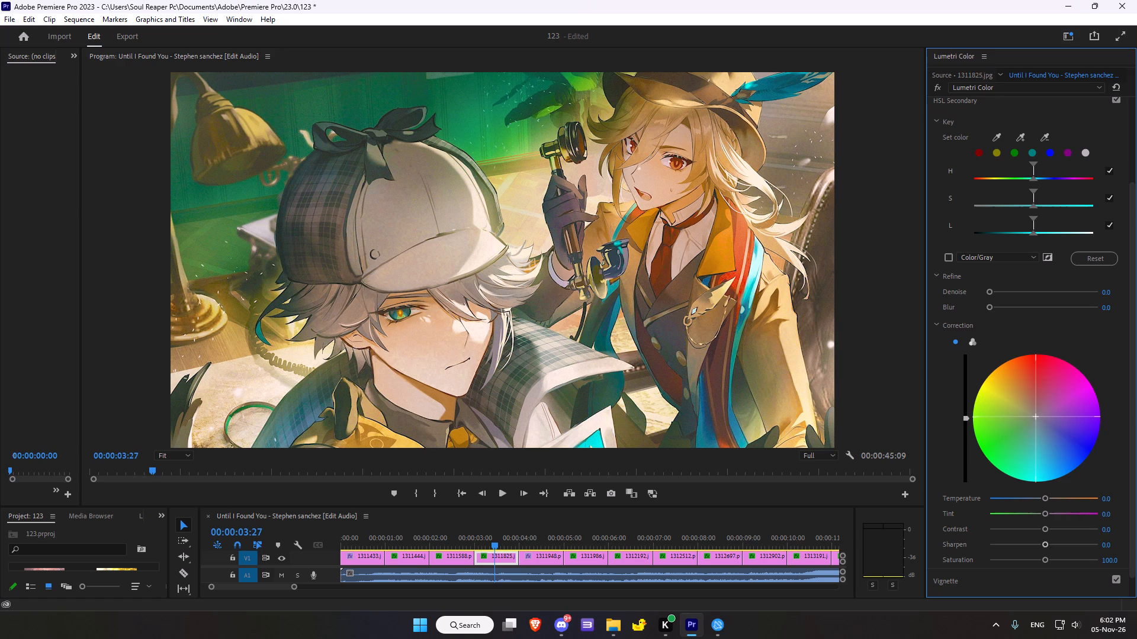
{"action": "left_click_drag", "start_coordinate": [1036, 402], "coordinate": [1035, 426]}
Set the clip's vignette to Amount -0.7, Midpoint 57.6, Roundness 2.2 and Feather 56.0.
{"action": "scroll", "coordinate": [1043, 440], "scroll_direction": "down", "scroll_amount": 6}
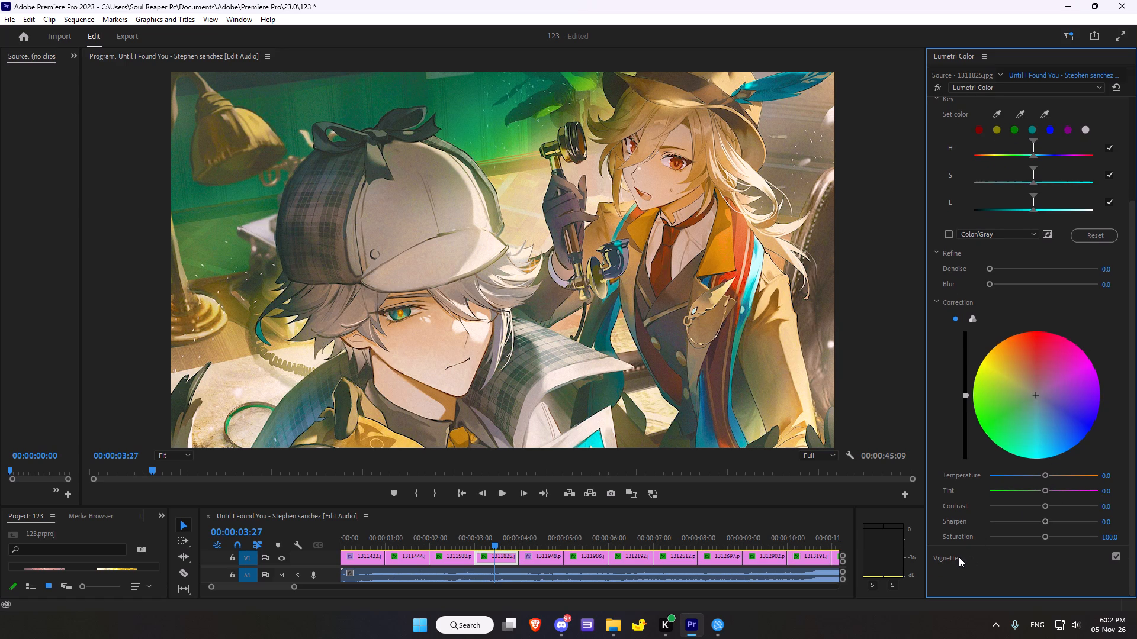
{"action": "left_click", "coordinate": [958, 557]}
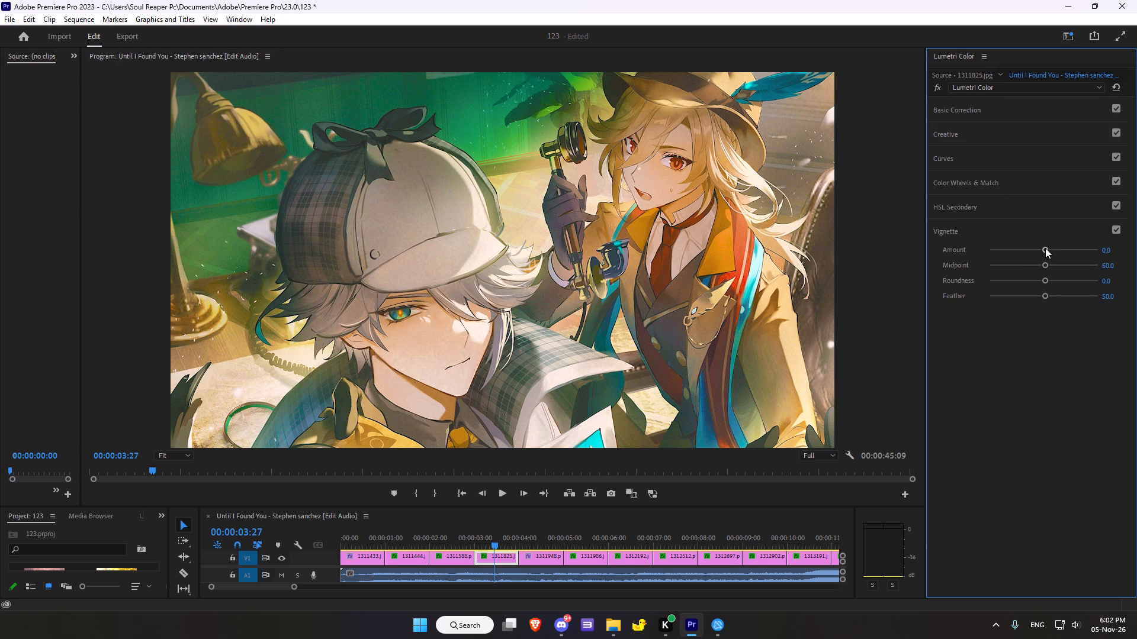
{"action": "left_click_drag", "start_coordinate": [1046, 248], "coordinate": [1031, 257]}
{"action": "left_click_drag", "start_coordinate": [1046, 267], "coordinate": [1048, 268]}
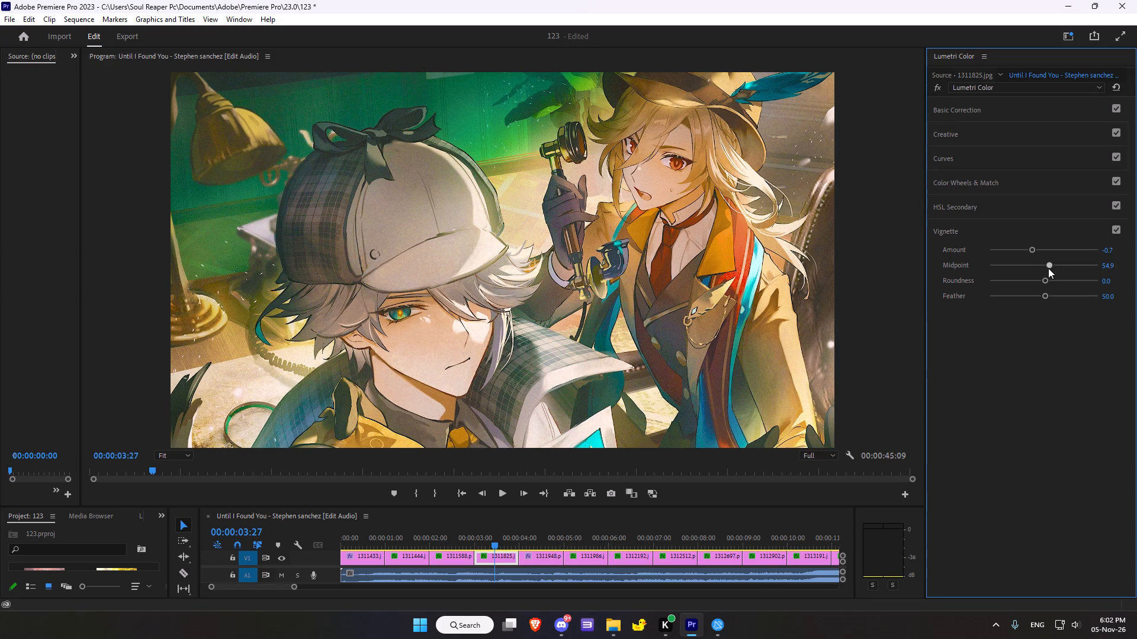
{"action": "left_click_drag", "start_coordinate": [1048, 268], "coordinate": [1051, 266]}
{"action": "left_click", "coordinate": [1049, 279]}
{"action": "left_click", "coordinate": [1046, 291]}
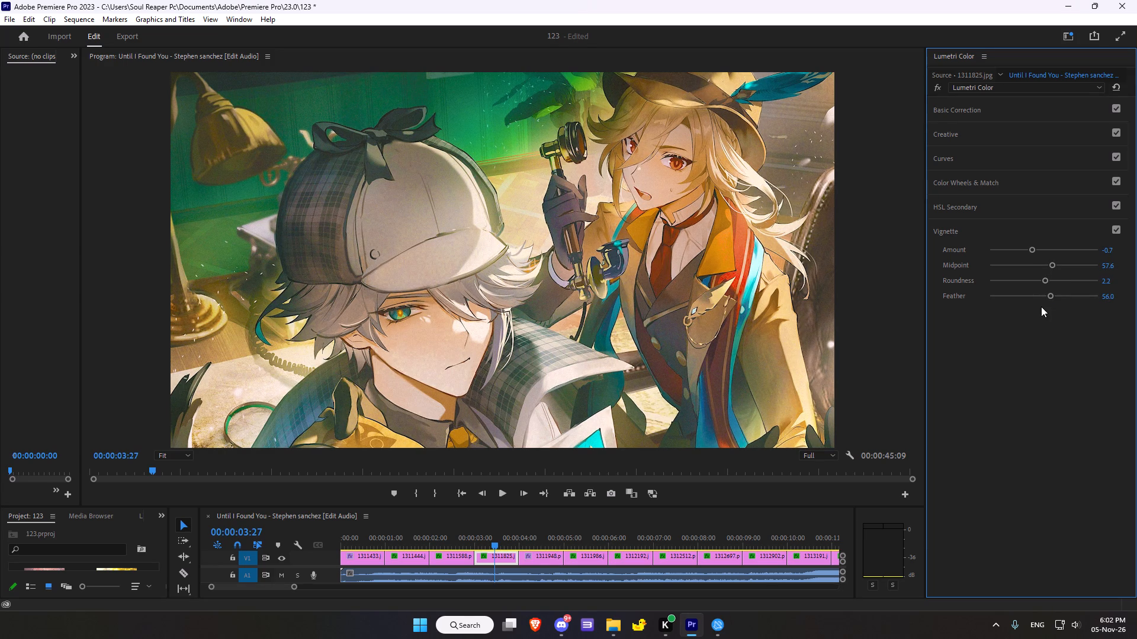
Advance the playhead from 1311825.jpg to the next clip, 1311948.png, at about 00:00:04:11.
{"action": "scroll", "coordinate": [1038, 306], "scroll_direction": "down", "scroll_amount": 3}
{"action": "scroll", "coordinate": [545, 469], "scroll_direction": "down", "scroll_amount": 10}
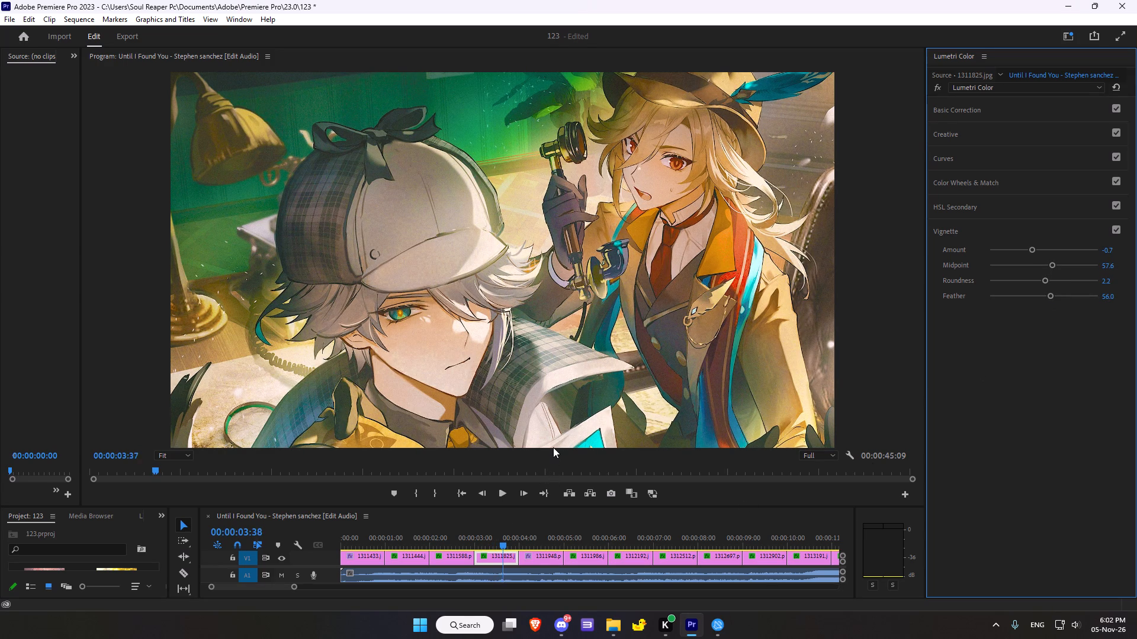
{"action": "scroll", "coordinate": [553, 447], "scroll_direction": "down", "scroll_amount": 14}
{"action": "scroll", "coordinate": [553, 450], "scroll_direction": "down", "scroll_amount": 20}
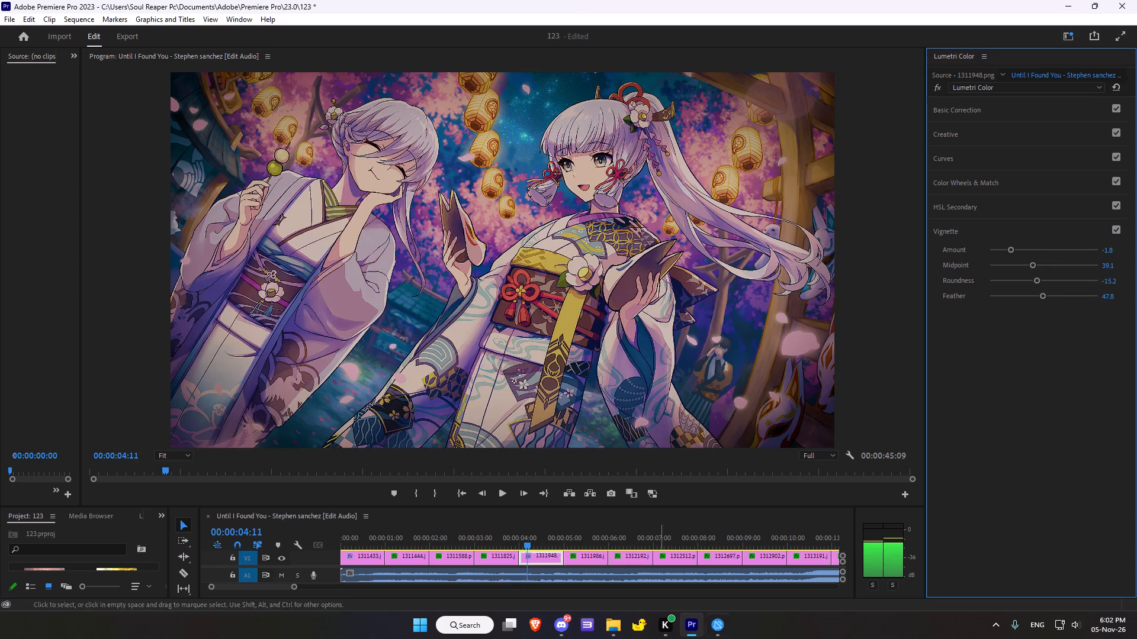
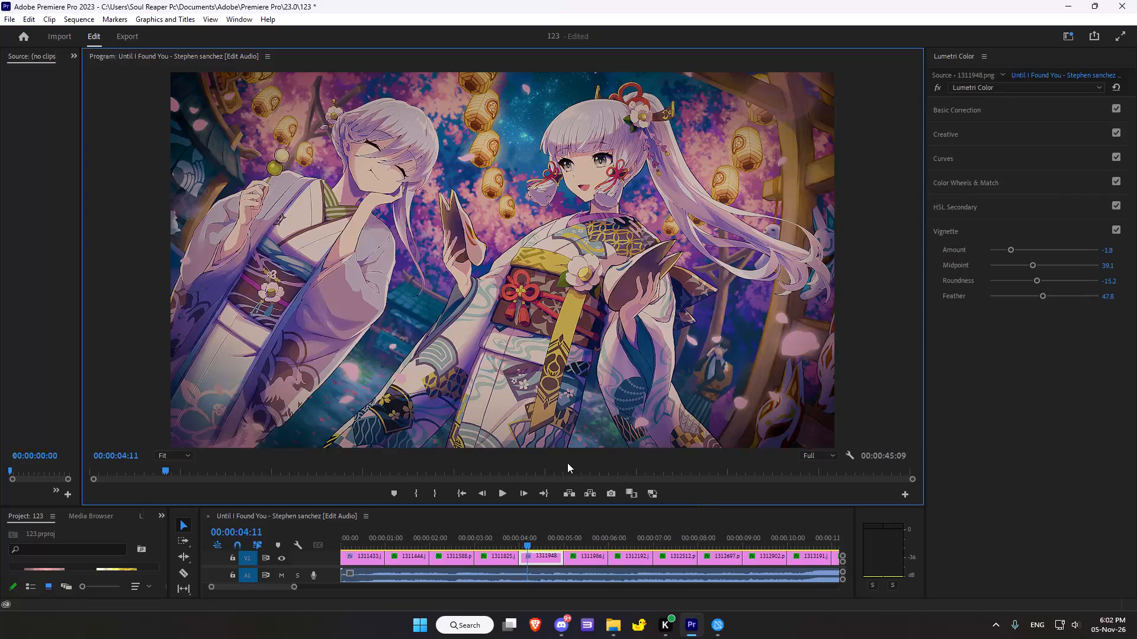
Advance the playhead past 1311948.png to the next clip, 1311986.jpeg, at about 00:00:05:22.
{"action": "scroll", "coordinate": [567, 463], "scroll_direction": "down", "scroll_amount": 4}
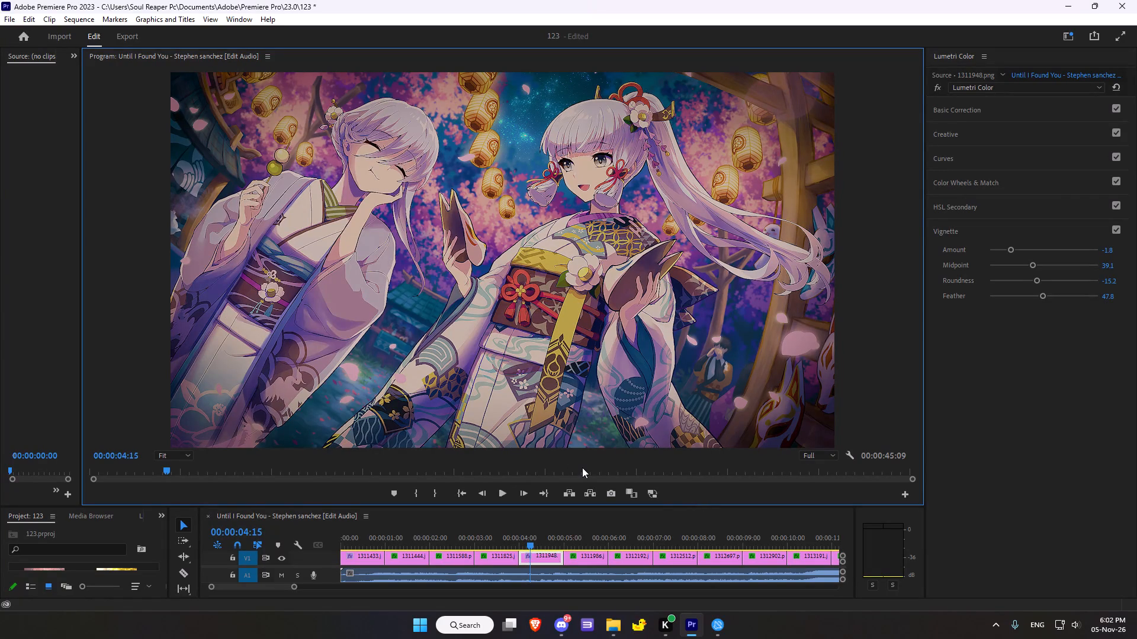
{"action": "scroll", "coordinate": [570, 470], "scroll_direction": "down", "scroll_amount": 7}
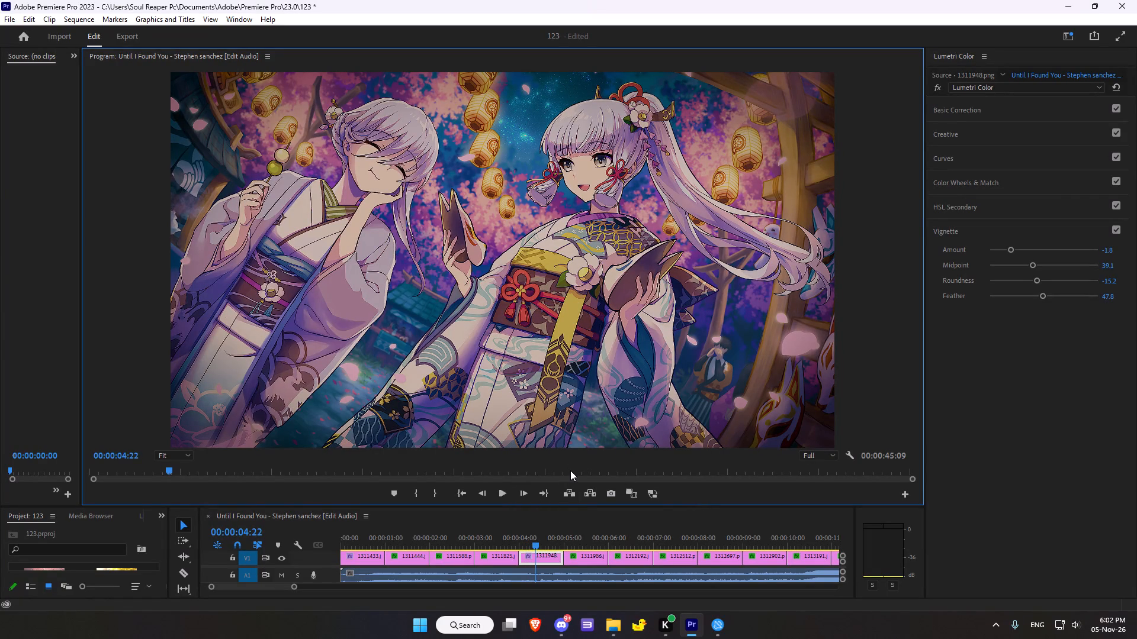
{"action": "scroll", "coordinate": [570, 470], "scroll_direction": "down", "scroll_amount": 6}
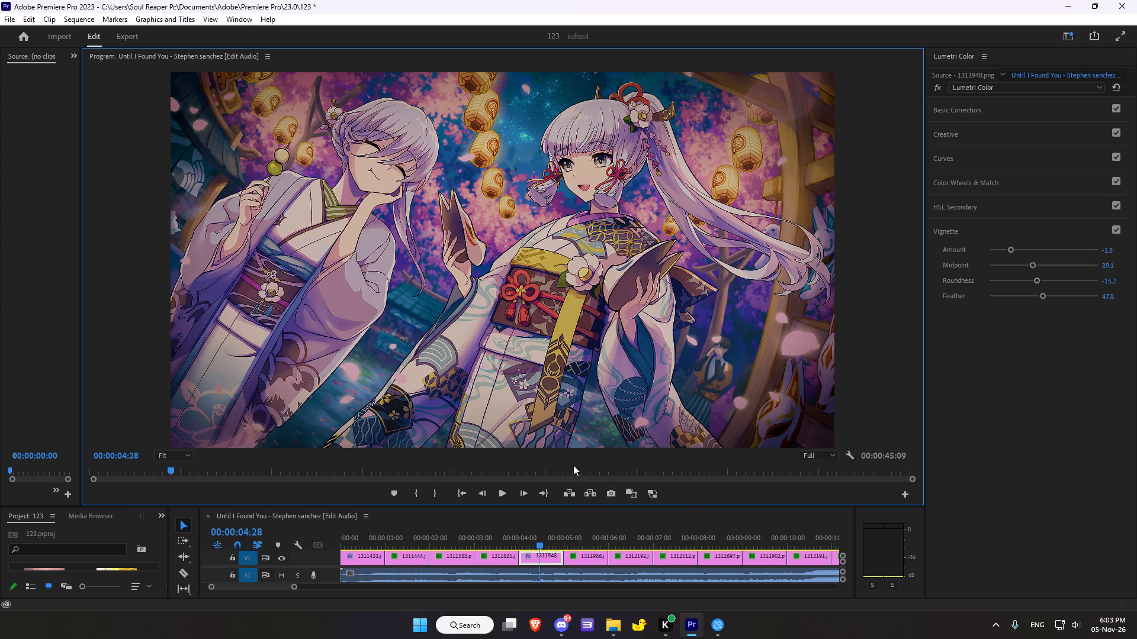
{"action": "scroll", "coordinate": [573, 465], "scroll_direction": "down", "scroll_amount": 17}
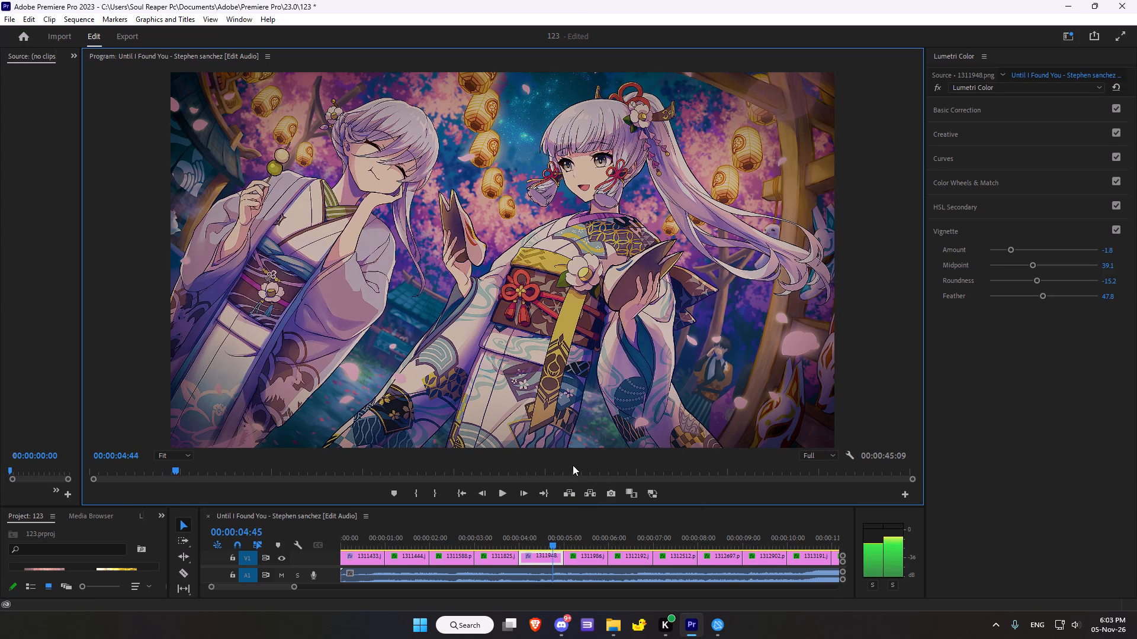
{"action": "scroll", "coordinate": [573, 465], "scroll_direction": "down", "scroll_amount": 14}
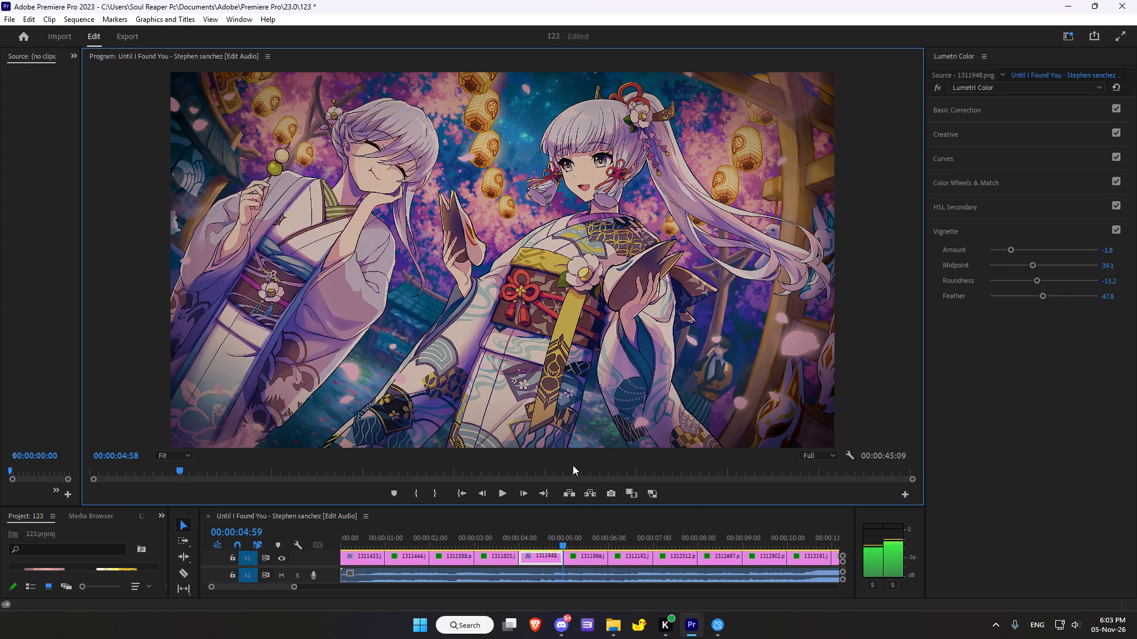
{"action": "scroll", "coordinate": [573, 465], "scroll_direction": "down", "scroll_amount": 12}
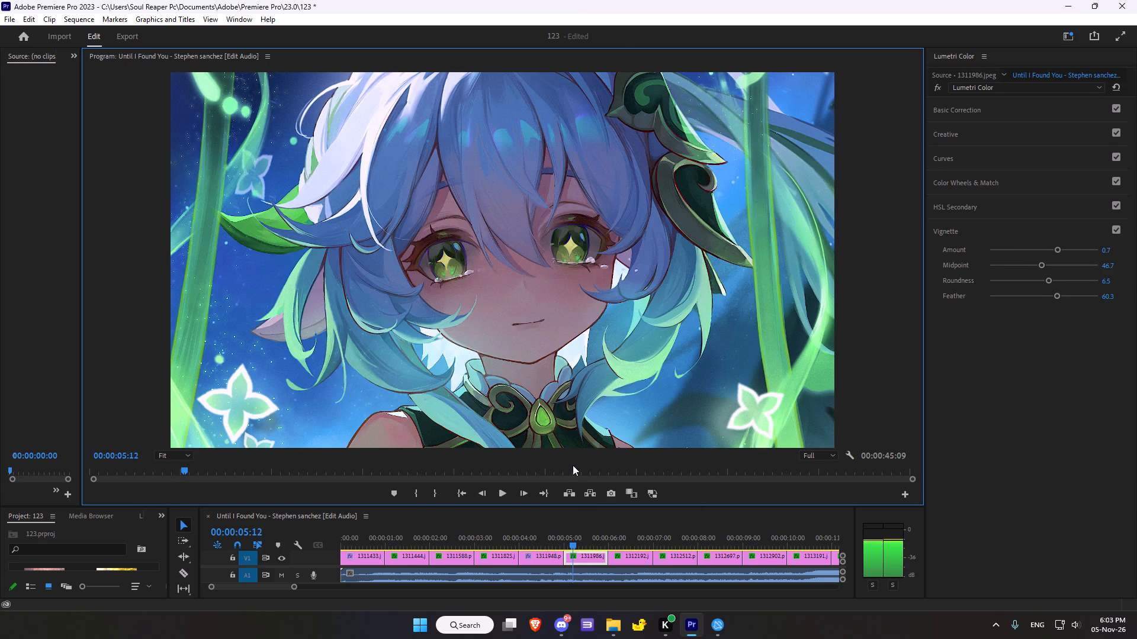
{"action": "scroll", "coordinate": [573, 465], "scroll_direction": "down", "scroll_amount": 9}
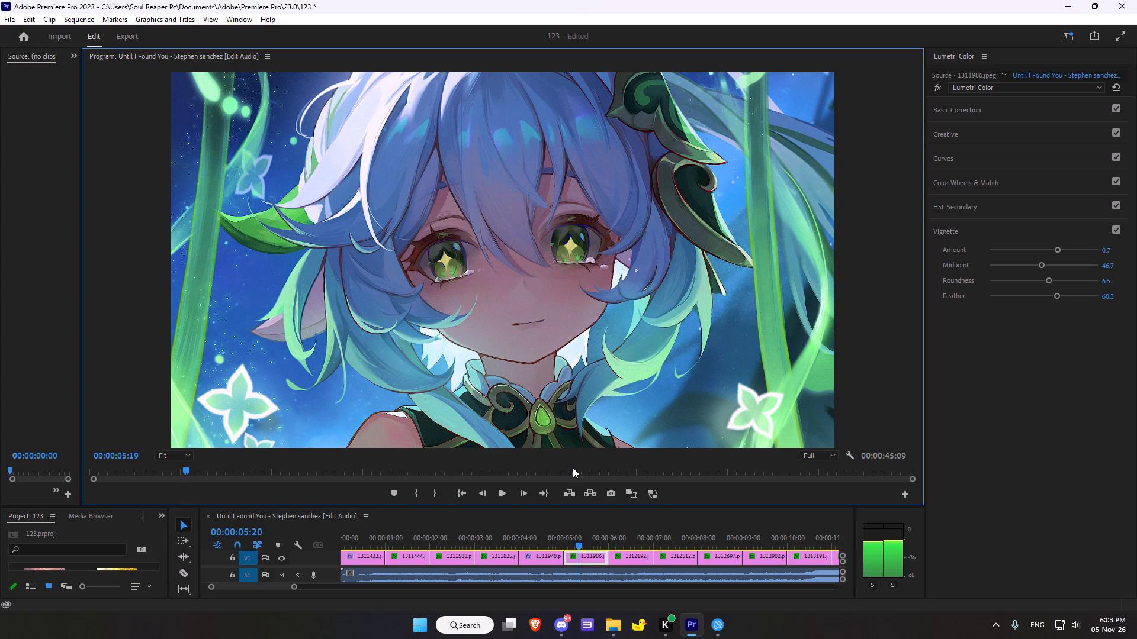
{"action": "scroll", "coordinate": [573, 467], "scroll_direction": "down", "scroll_amount": 2}
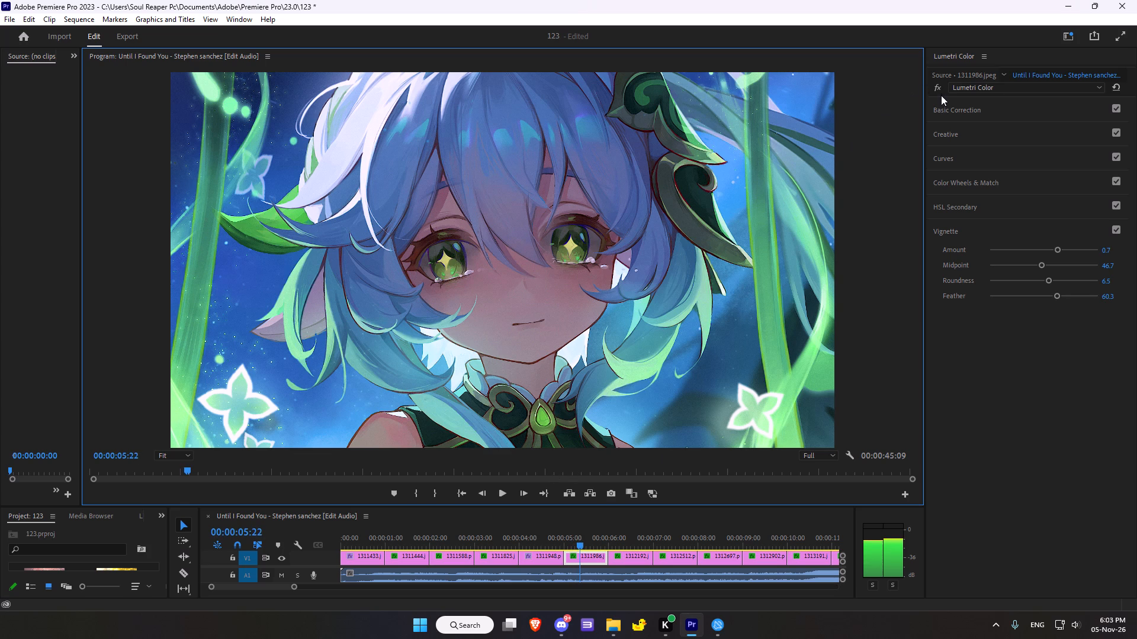
Reset the Lumetri Color effect on the 1311986.jpeg clip to its defaults.
{"action": "left_click", "coordinate": [942, 89]}
{"action": "left_click", "coordinate": [934, 88]}
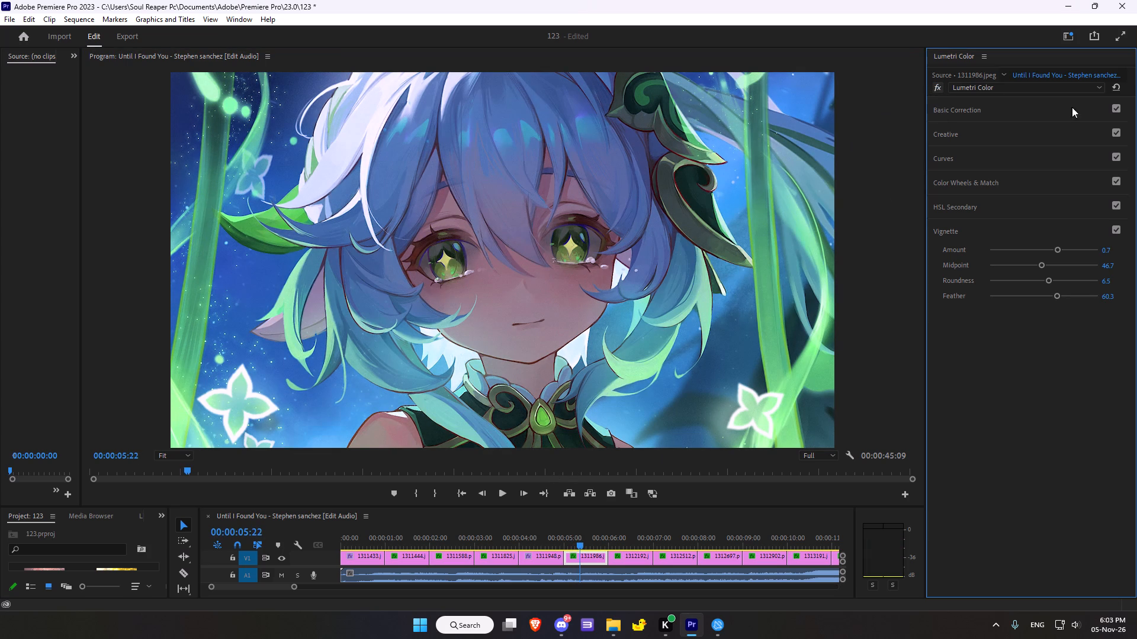
{"action": "left_click", "coordinate": [1116, 86]}
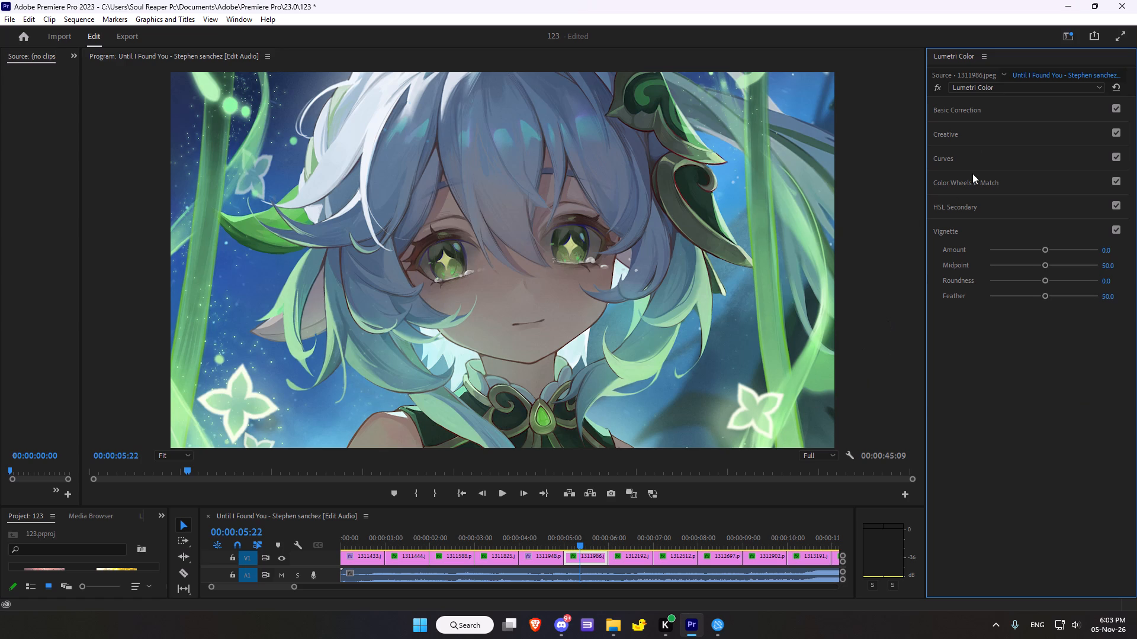
In Basic Correction, set the clip's Temperature to 19.6, Tint to 10.9 and Saturation to 120.7.
{"action": "left_click", "coordinate": [956, 113]}
{"action": "left_click_drag", "start_coordinate": [1046, 218], "coordinate": [1052, 217]}
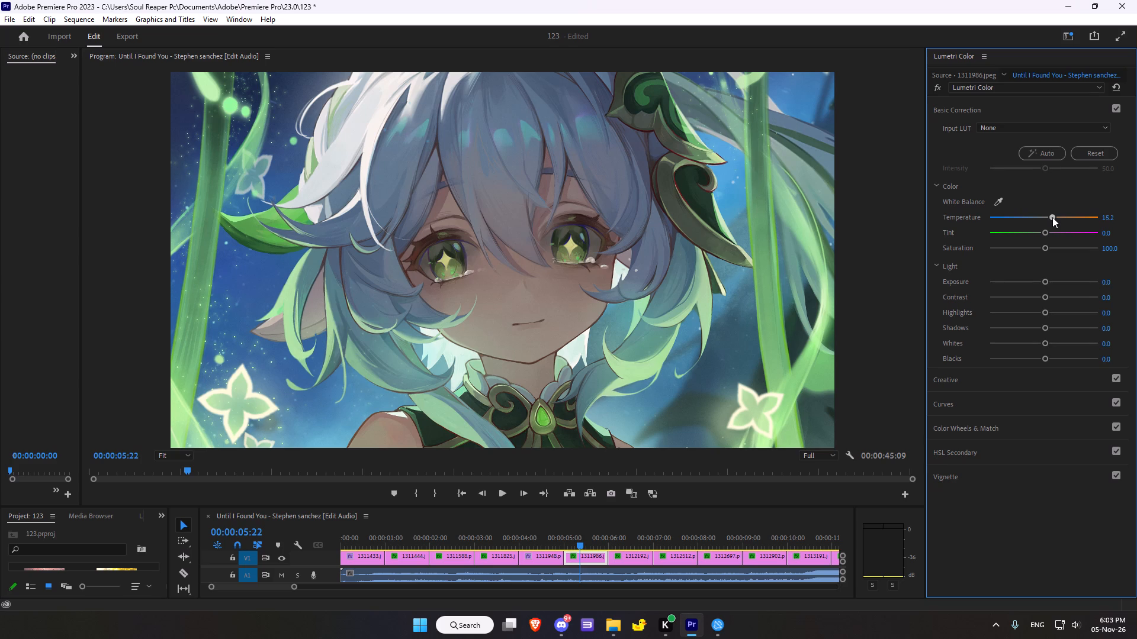
{"action": "left_click_drag", "start_coordinate": [1052, 217], "coordinate": [1054, 217]}
{"action": "left_click", "coordinate": [1045, 232]}
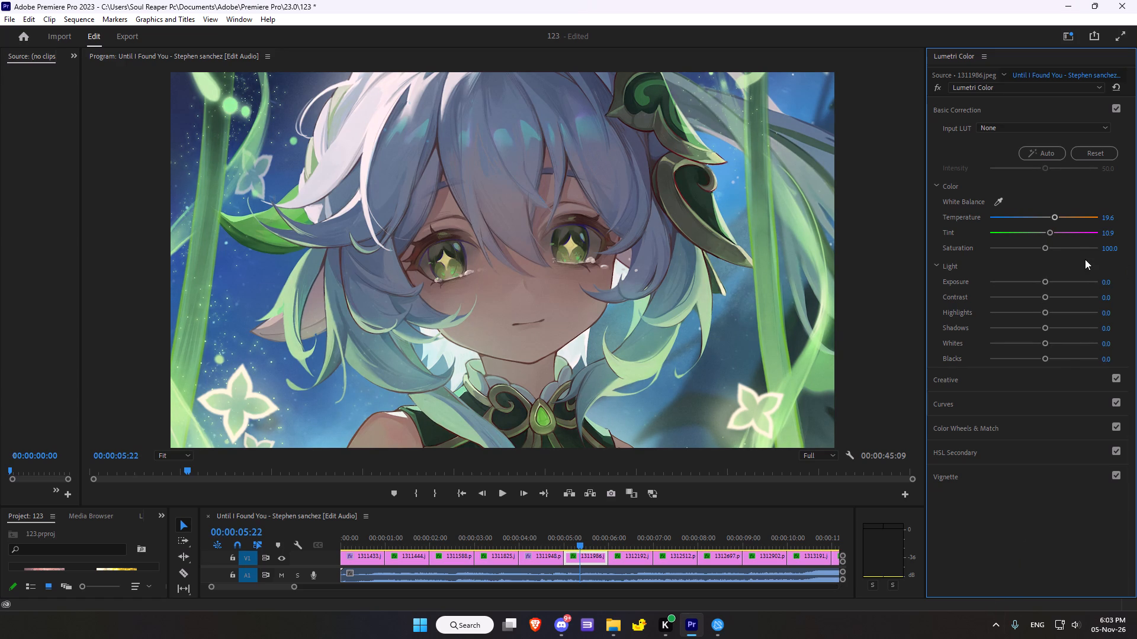
{"action": "left_click", "coordinate": [1048, 247]}
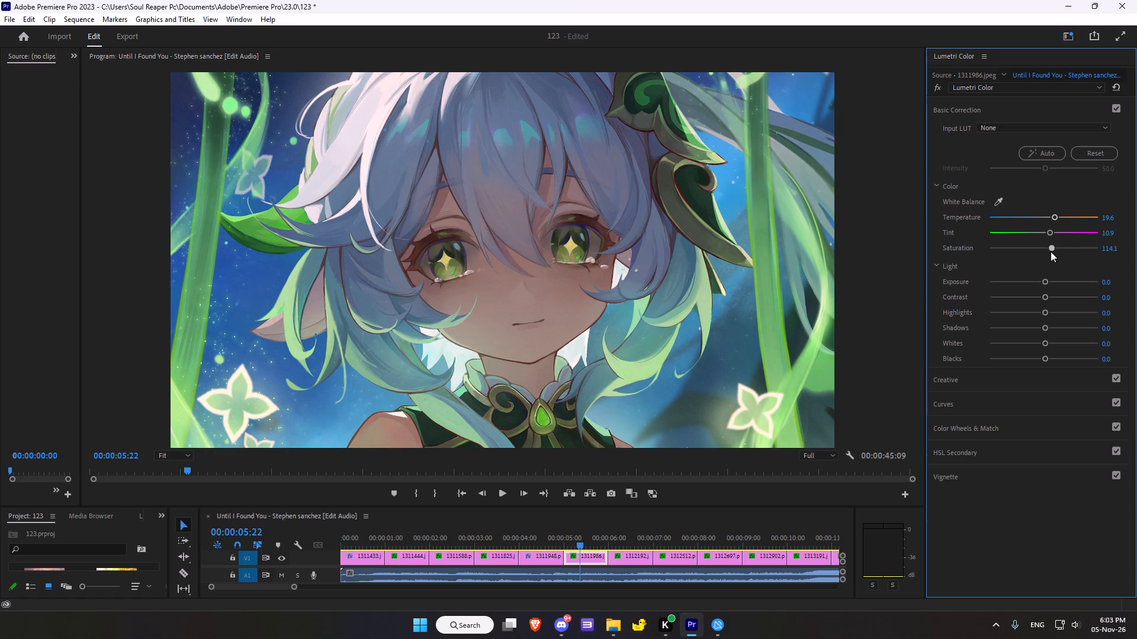
{"action": "right_click_drag", "start_coordinate": [1038, 295], "coordinate": [963, 372]}
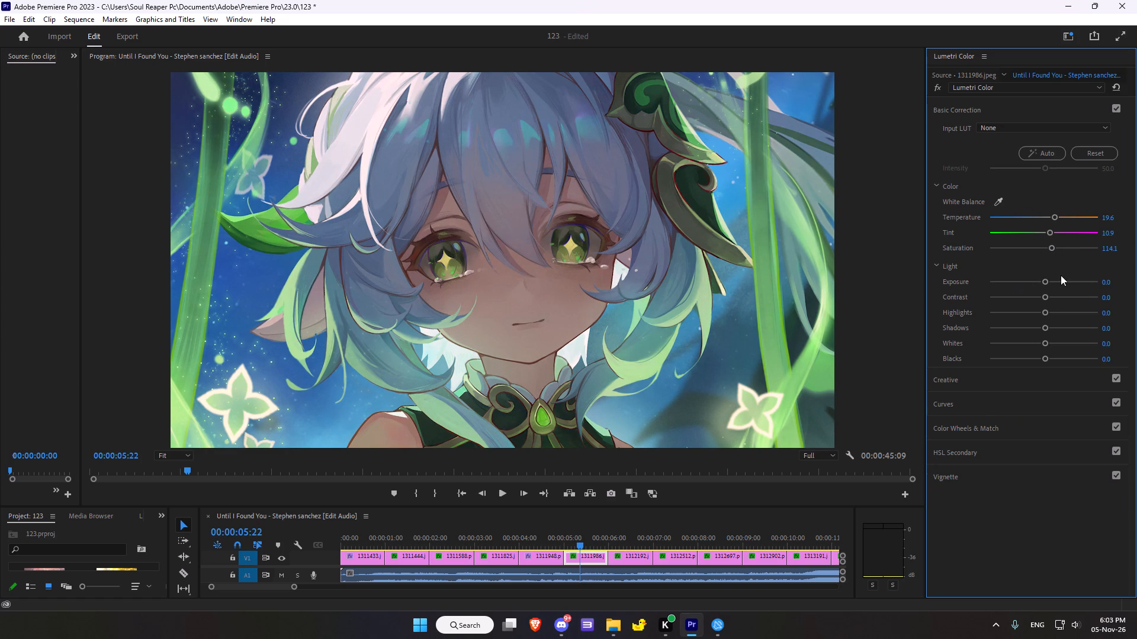
{"action": "right_click", "coordinate": [1048, 279]}
{"action": "left_click", "coordinate": [1052, 248]}
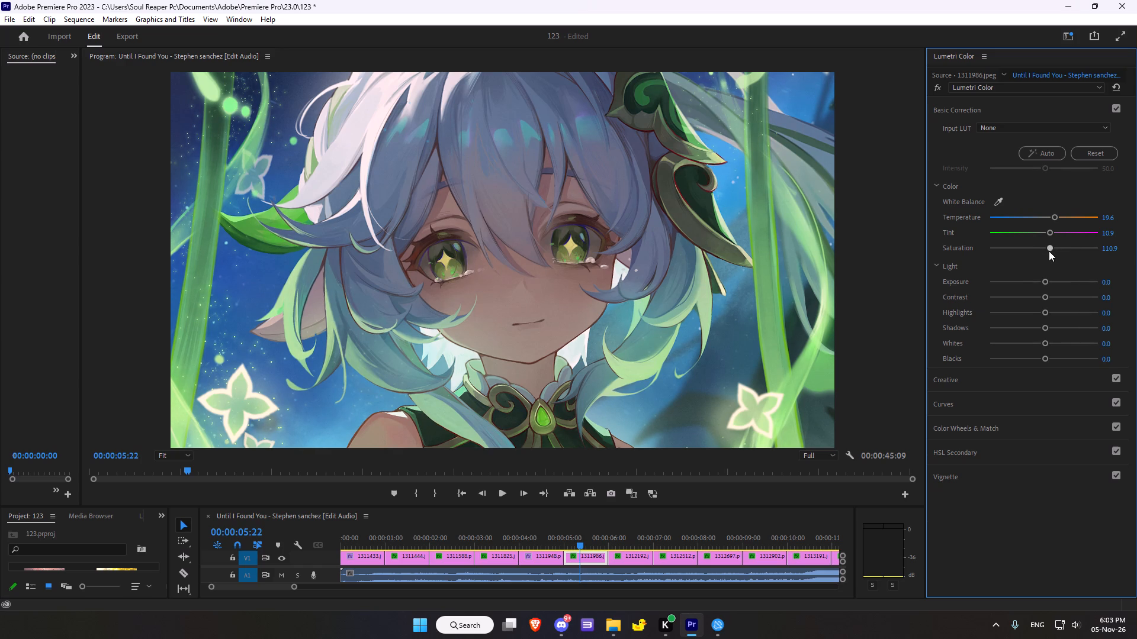
Set Exposure 0.3, Contrast 9.8, Highlights -7.6, Shadows 17.4, Whites 14.1 and Blacks 15.2, and compare the image with the effect toggled.
{"action": "left_click_drag", "start_coordinate": [1046, 283], "coordinate": [1043, 279]}
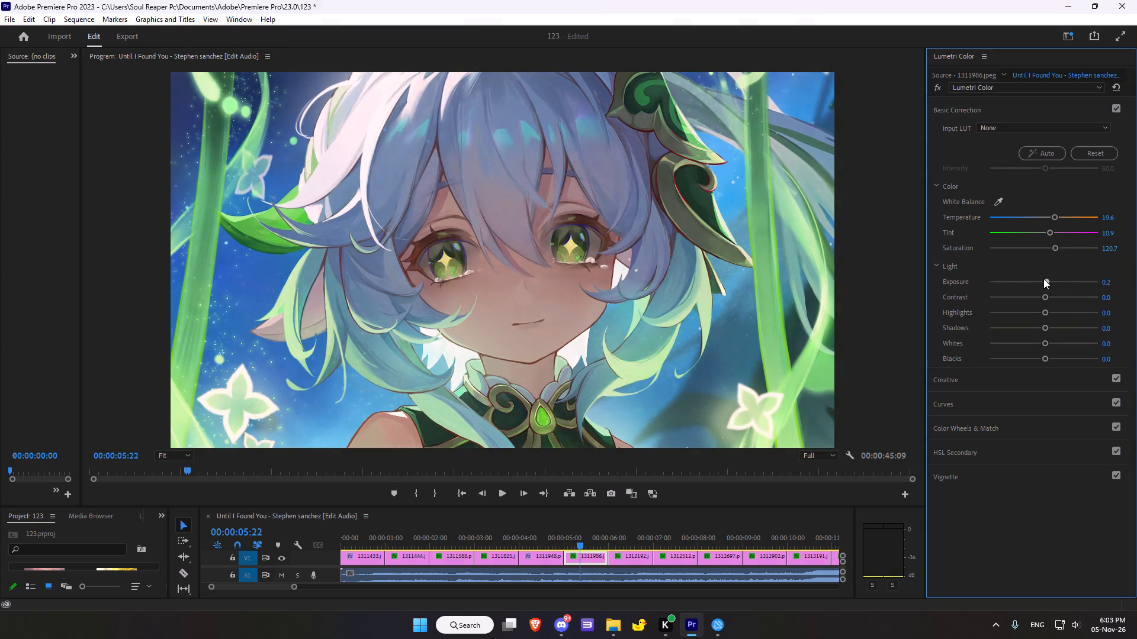
{"action": "left_click_drag", "start_coordinate": [1043, 279], "coordinate": [1046, 277]}
{"action": "left_click", "coordinate": [1045, 294]}
{"action": "left_click_drag", "start_coordinate": [1046, 315], "coordinate": [1039, 314]}
{"action": "left_click_drag", "start_coordinate": [1042, 325], "coordinate": [1052, 324]}
{"action": "left_click_drag", "start_coordinate": [1047, 343], "coordinate": [1038, 344]}
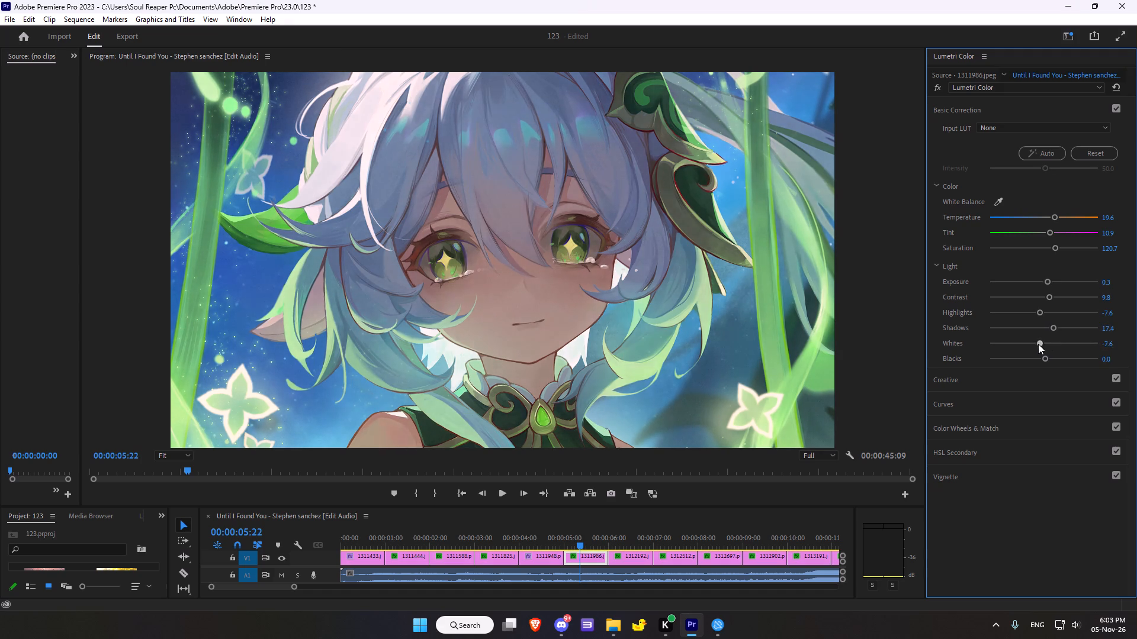
{"action": "left_click_drag", "start_coordinate": [1038, 344], "coordinate": [1051, 337]}
{"action": "left_click_drag", "start_coordinate": [1042, 357], "coordinate": [1052, 354]}
{"action": "left_click_drag", "start_coordinate": [1052, 354], "coordinate": [1051, 354]}
{"action": "left_click", "coordinate": [938, 88]}
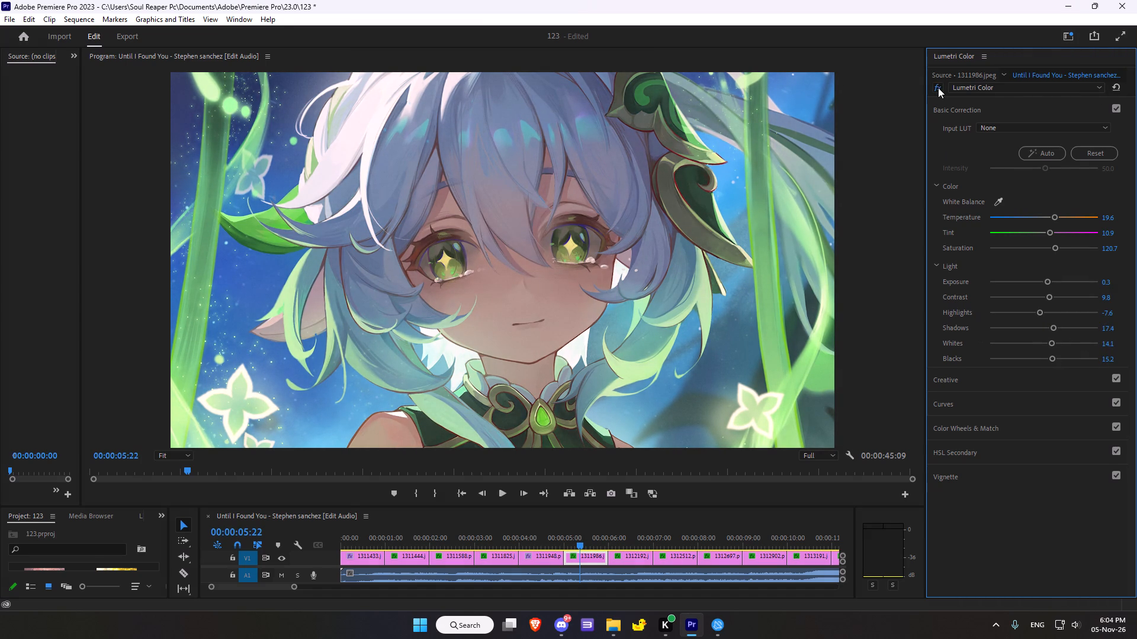
{"action": "left_click", "coordinate": [938, 88]}
{"action": "right_click", "coordinate": [938, 88]}
In the Creative adjustments, set the clip's Sharpen to 87.0, Vibrance to 20.7 and Saturation to 109.8.
{"action": "scroll", "coordinate": [1051, 179], "scroll_direction": "down", "scroll_amount": 2}
{"action": "scroll", "coordinate": [1001, 269], "scroll_direction": "down", "scroll_amount": 2}
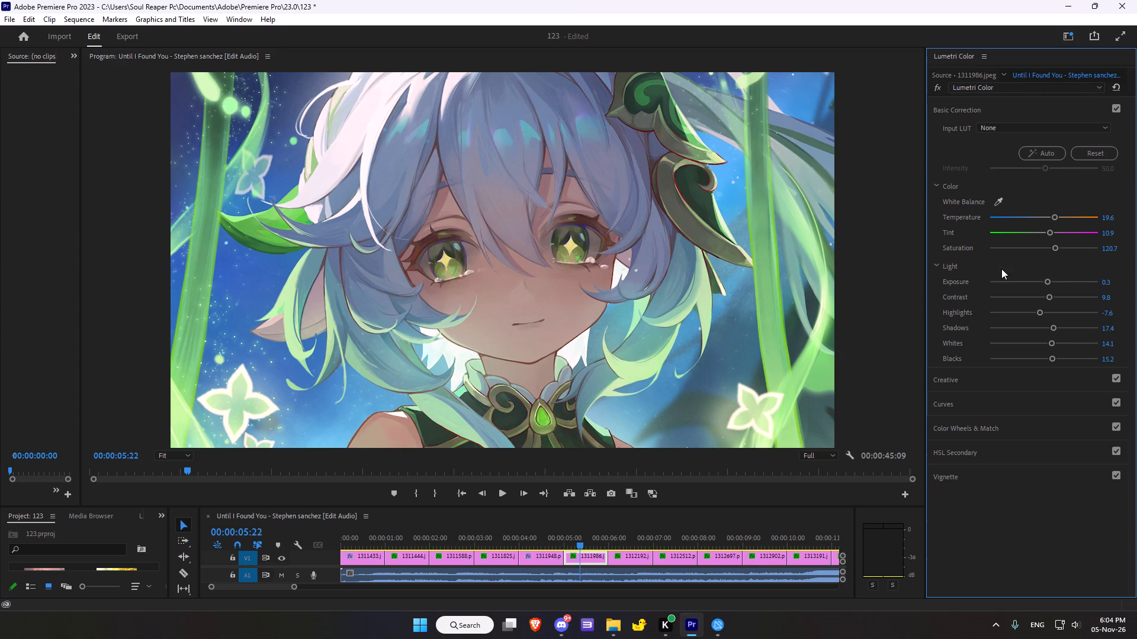
{"action": "left_click", "coordinate": [948, 382]}
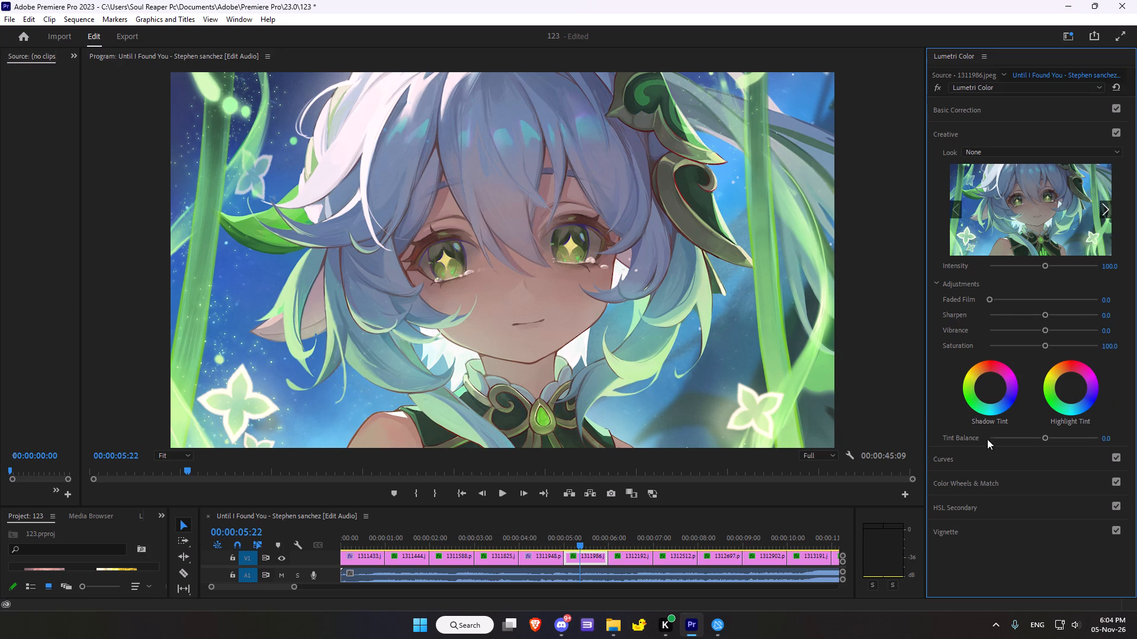
{"action": "left_click_drag", "start_coordinate": [1045, 317], "coordinate": [1064, 315]}
{"action": "left_click_drag", "start_coordinate": [1064, 315], "coordinate": [1090, 315]}
{"action": "left_click_drag", "start_coordinate": [1045, 330], "coordinate": [1068, 329]}
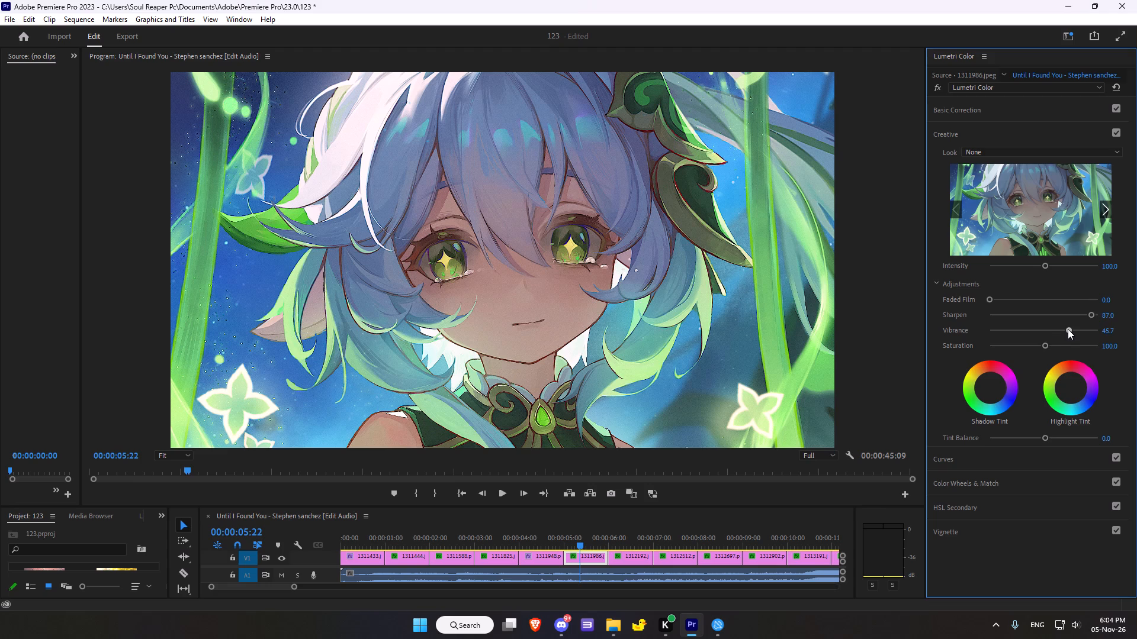
{"action": "left_click_drag", "start_coordinate": [1068, 329], "coordinate": [1057, 330]}
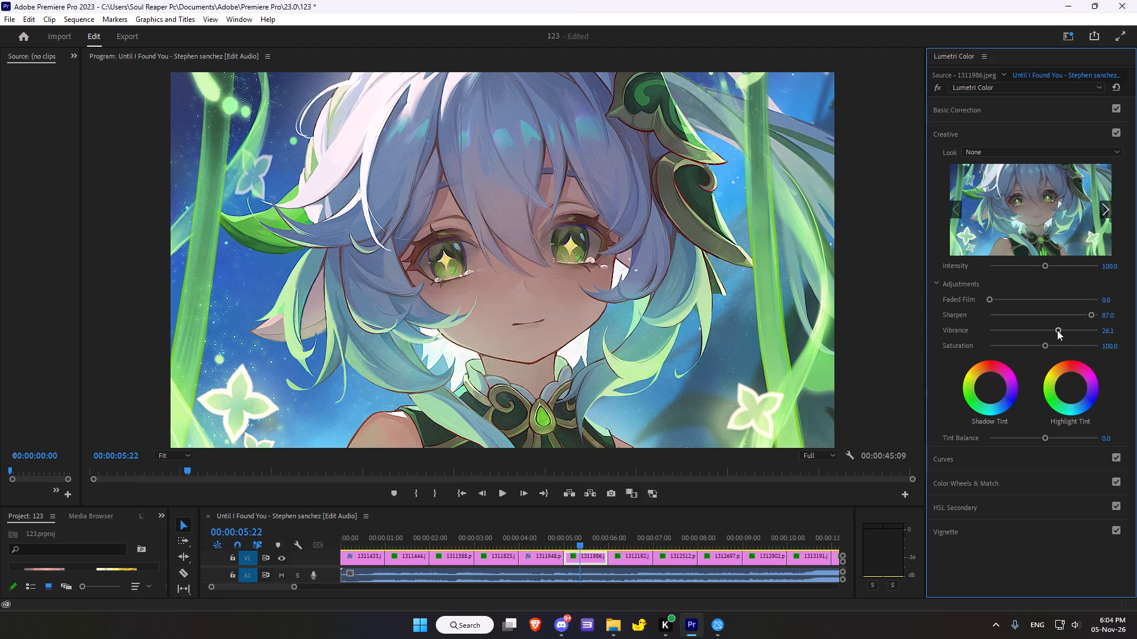
{"action": "left_click", "coordinate": [1057, 330]}
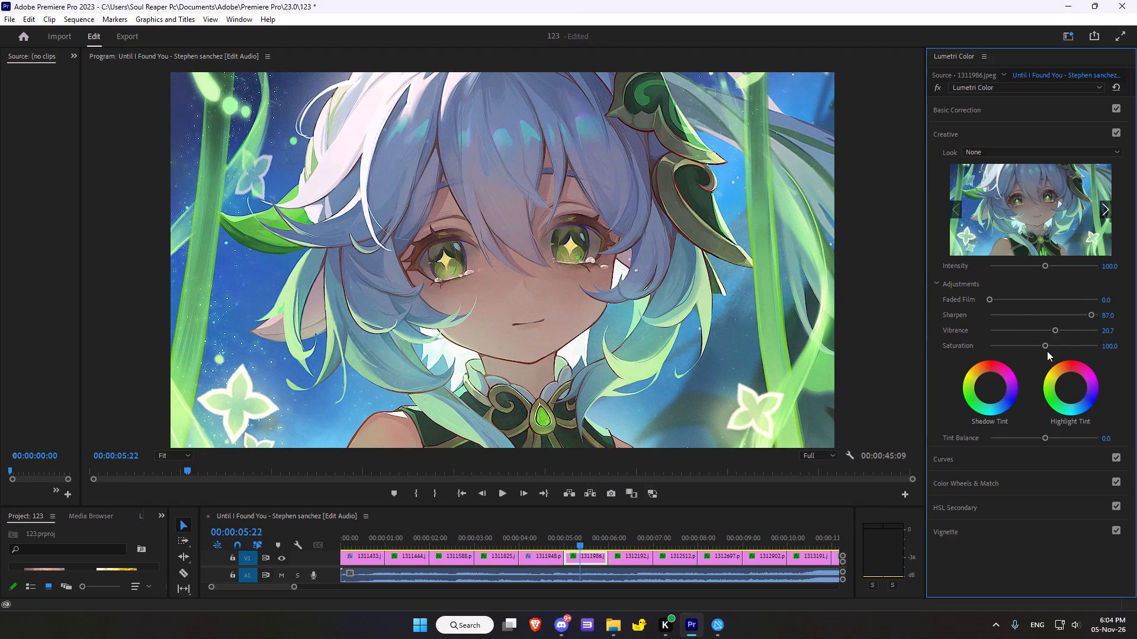
{"action": "left_click", "coordinate": [1047, 351]}
{"action": "double_click", "coordinate": [1040, 345]}
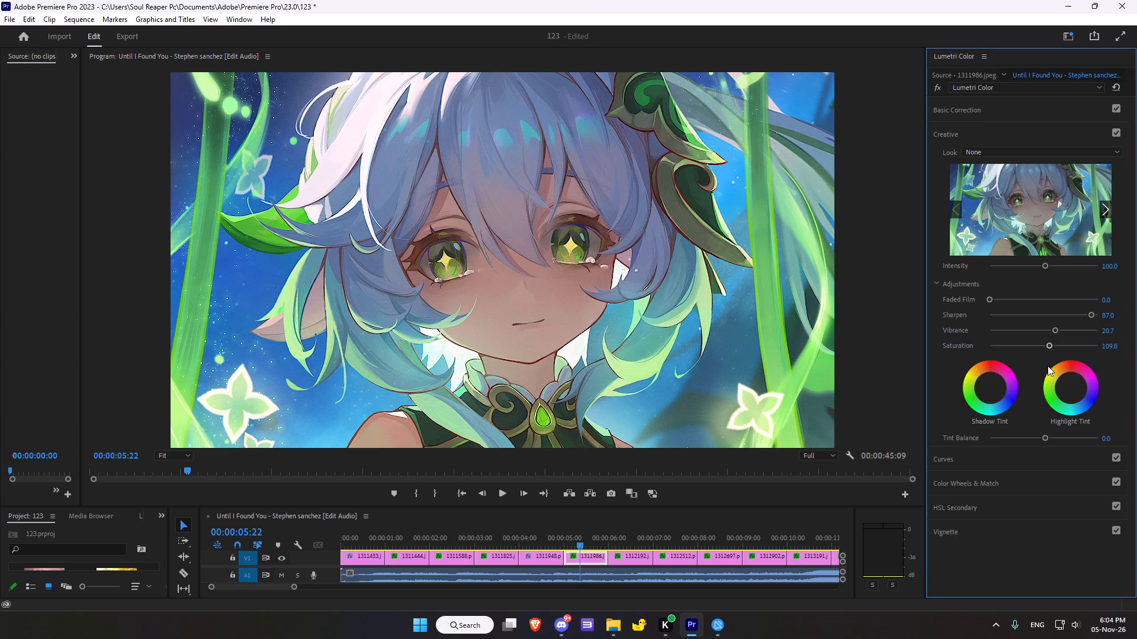
Place the Creative Shadow Tint and Highlight Tint points at about the center of their color wheels.
{"action": "left_click", "coordinate": [990, 390]}
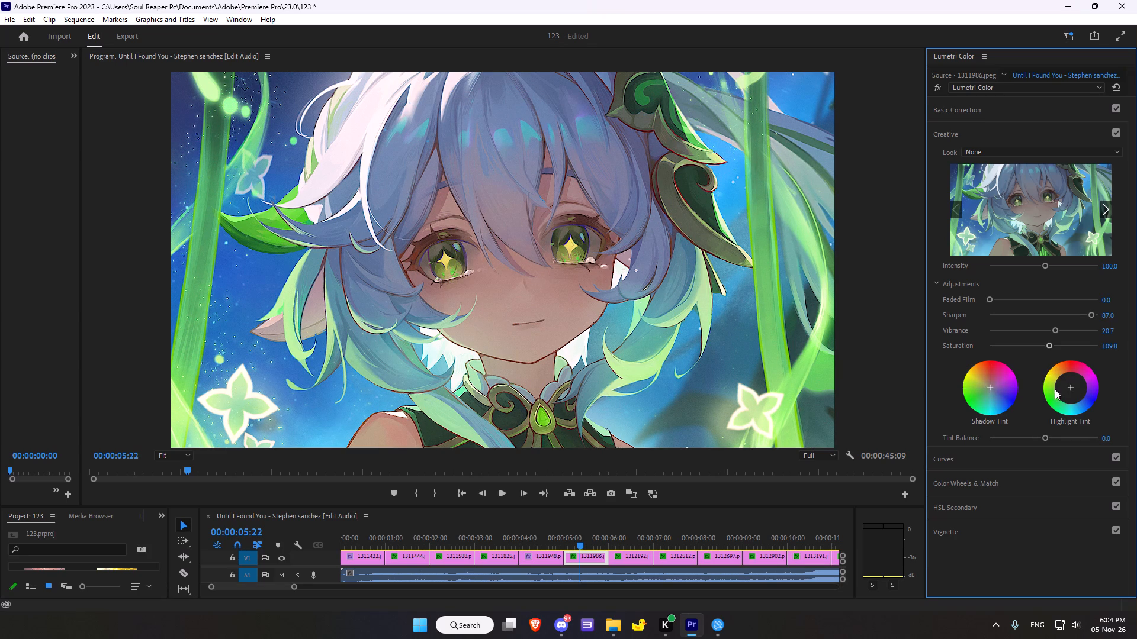
{"action": "left_click", "coordinate": [1073, 390]}
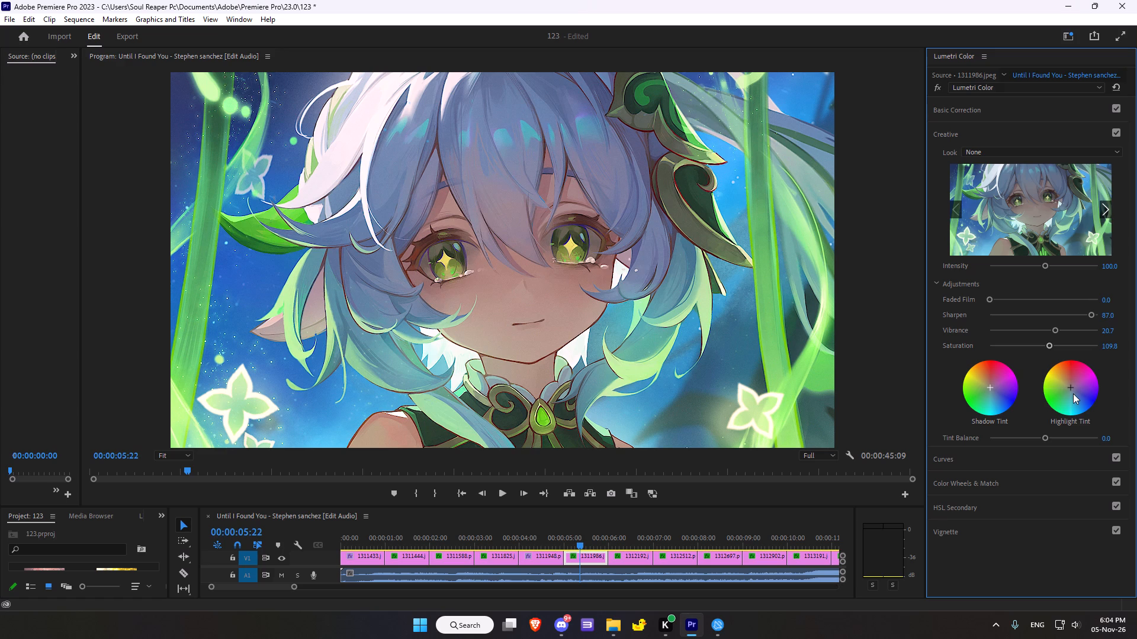
{"action": "left_click_drag", "start_coordinate": [1068, 388], "coordinate": [1074, 385]}
Add a midpoint to the white RGB curve and settle it slightly below the diagonal.
{"action": "left_click", "coordinate": [952, 460]}
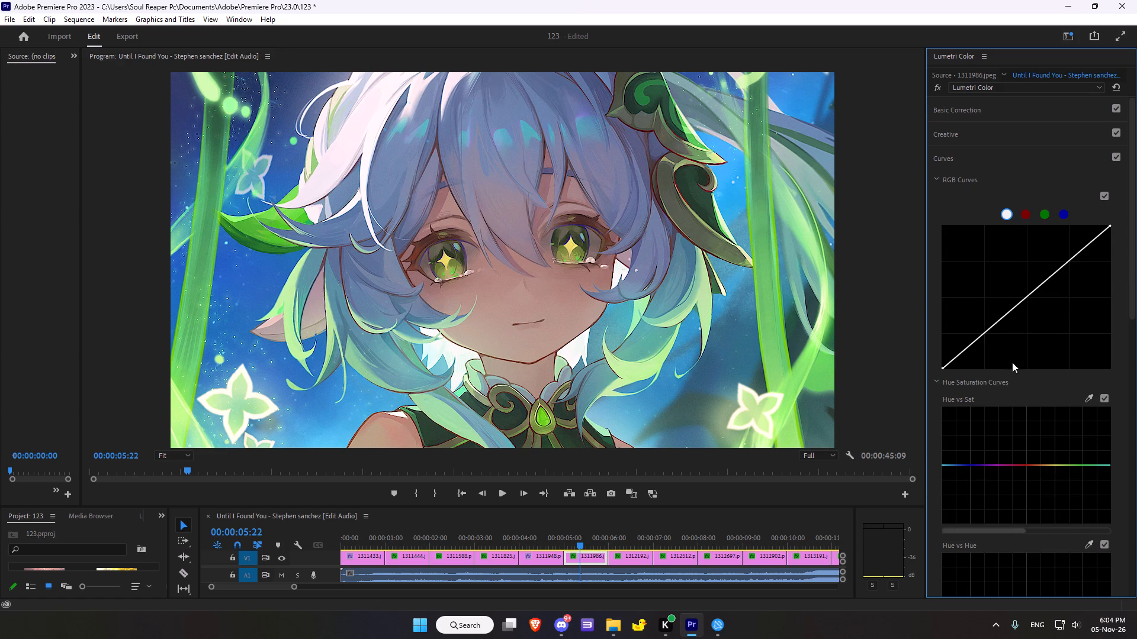
{"action": "left_click_drag", "start_coordinate": [1024, 301], "coordinate": [1028, 301]}
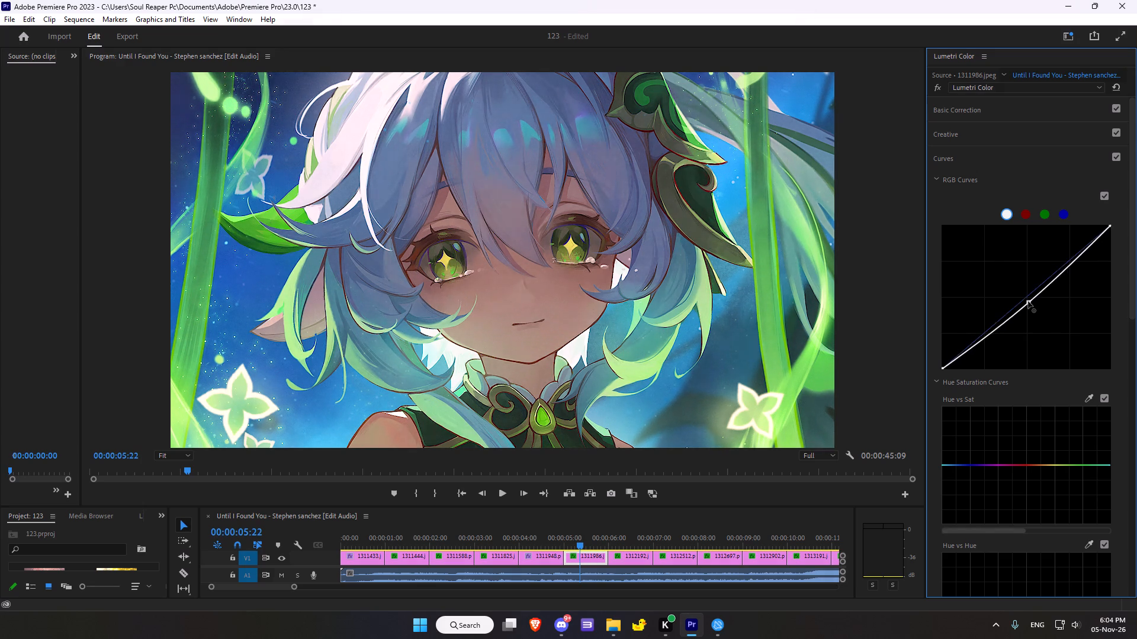
{"action": "left_click_drag", "start_coordinate": [1028, 301], "coordinate": [1029, 289]}
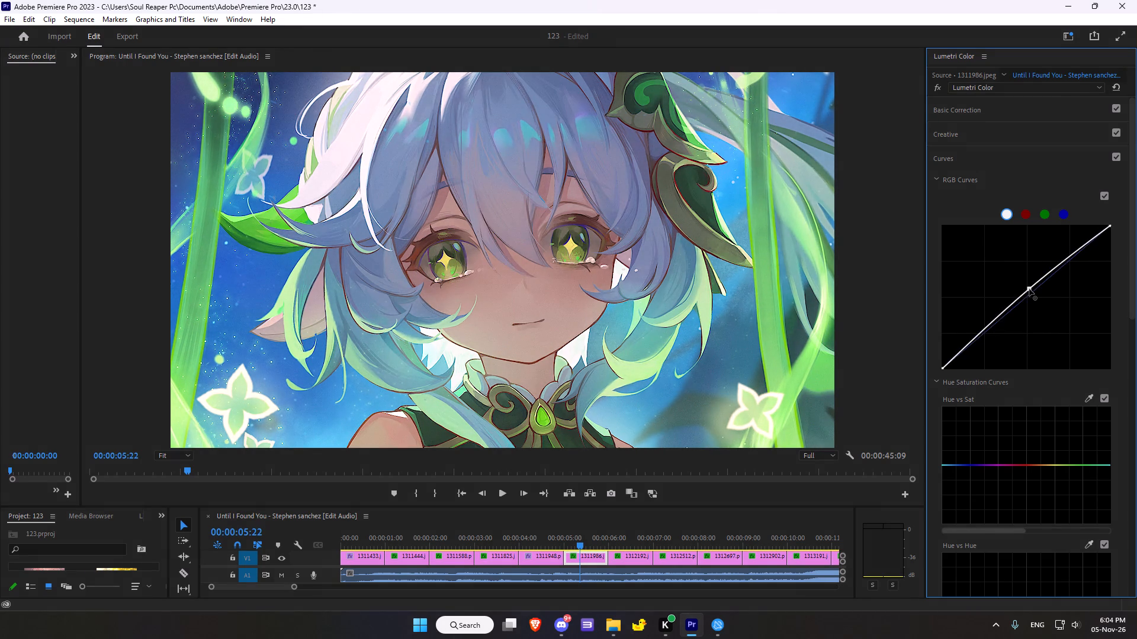
{"action": "left_click_drag", "start_coordinate": [1029, 289], "coordinate": [1031, 296]}
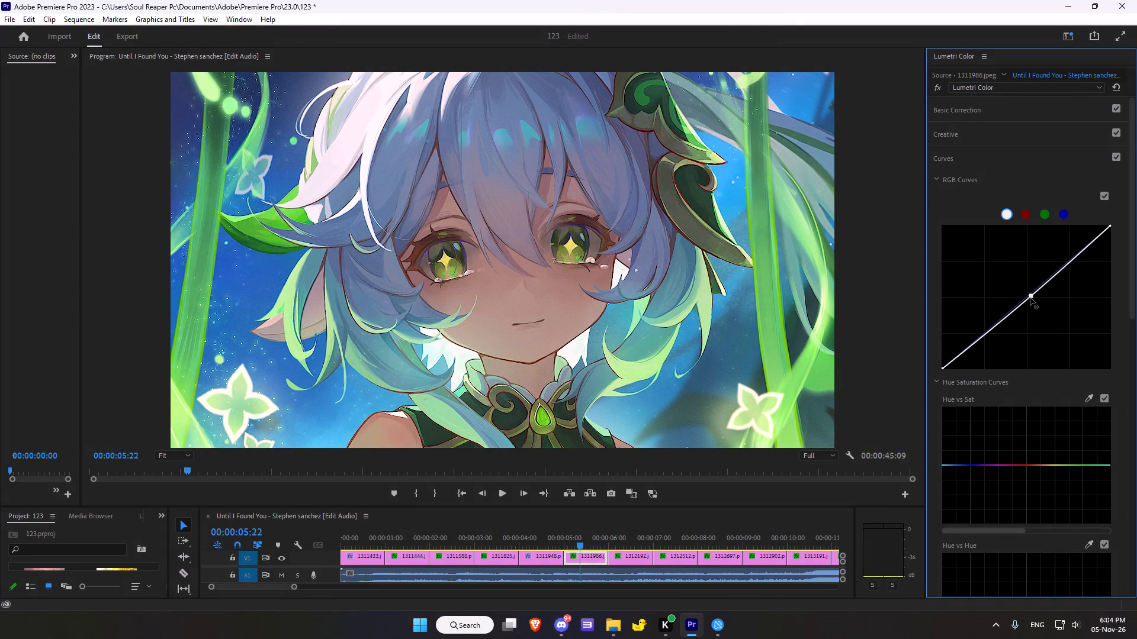
{"action": "left_click", "coordinate": [1030, 298]}
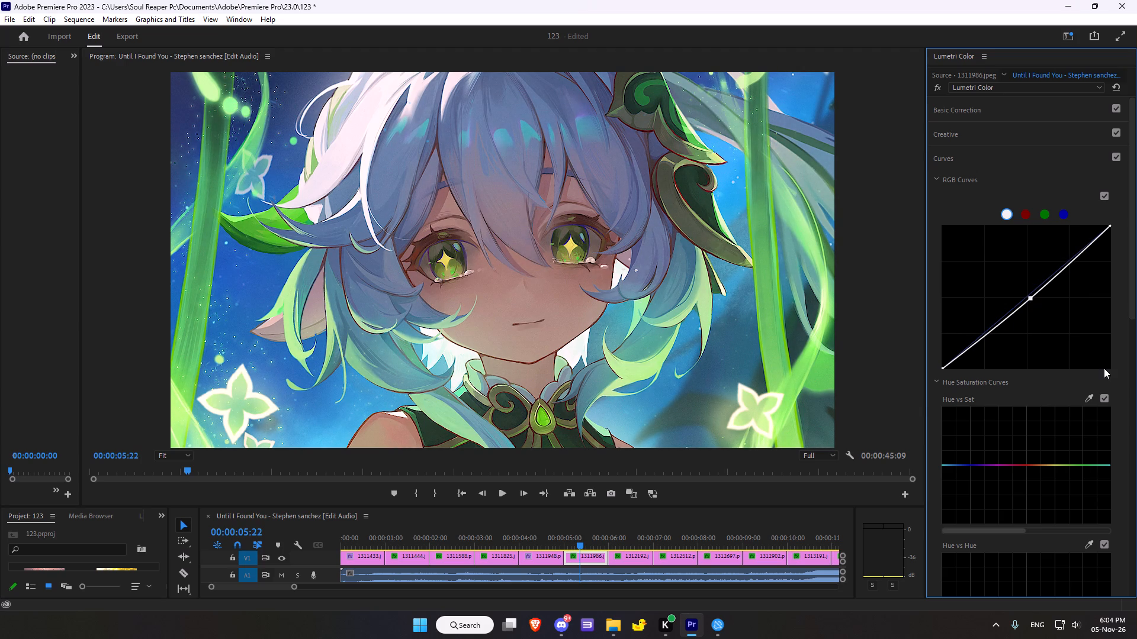
Sample the glowing green flower's hue for the Hue vs Sat curve and raise its middle point slightly above the line.
{"action": "left_click", "coordinate": [1090, 401]}
{"action": "scroll", "coordinate": [1039, 378], "scroll_direction": "down", "scroll_amount": 1}
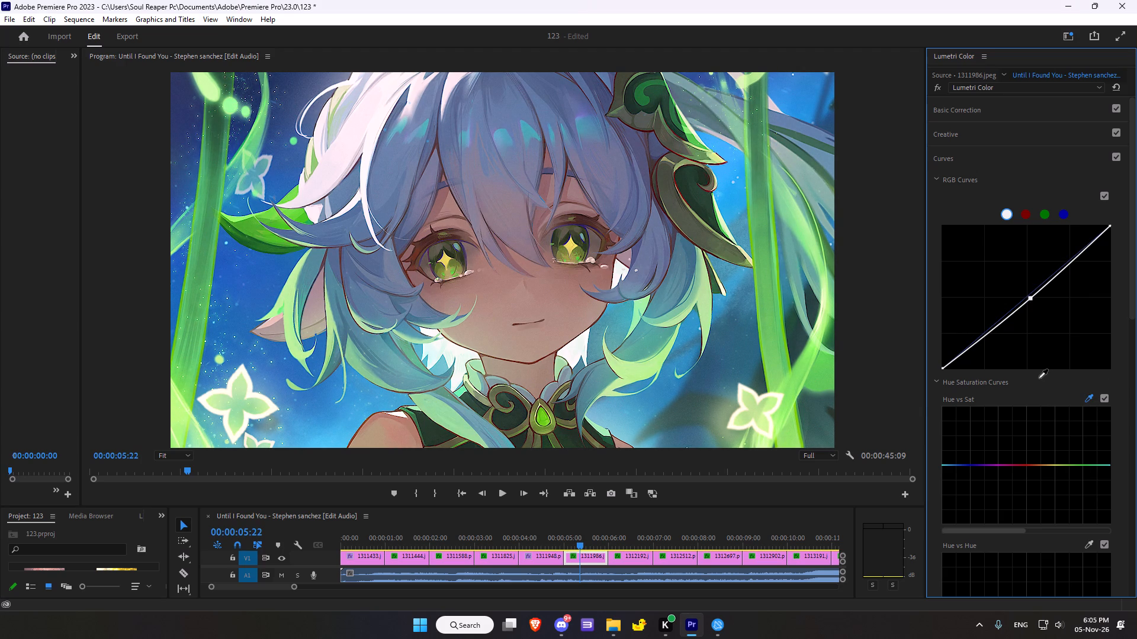
{"action": "scroll", "coordinate": [1039, 378], "scroll_direction": "down", "scroll_amount": 1}
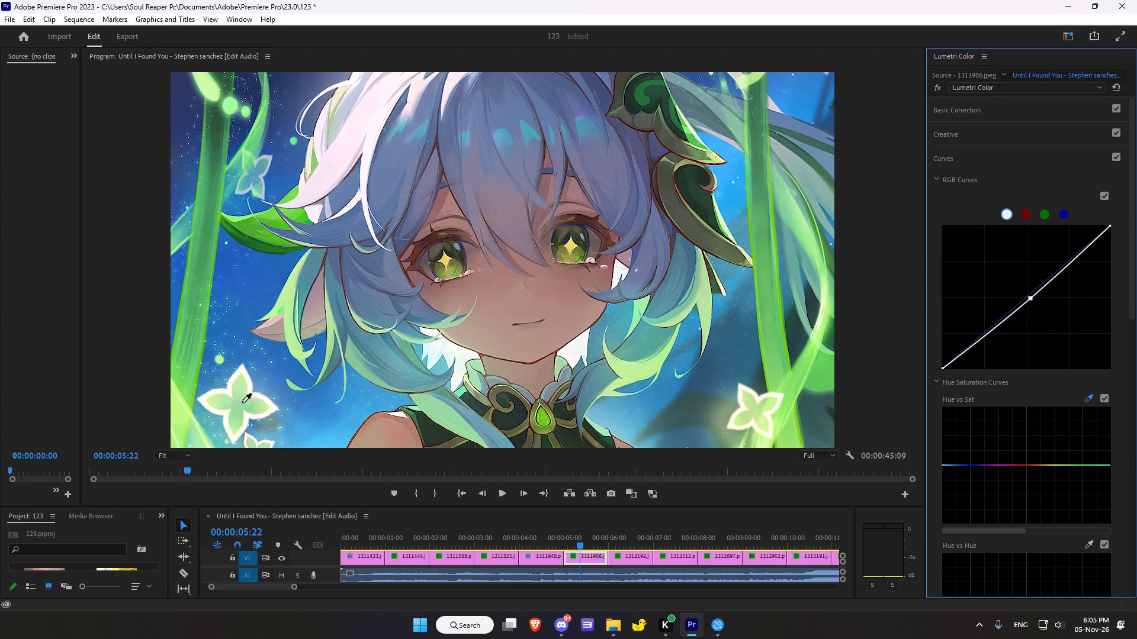
{"action": "left_click", "coordinate": [240, 407]}
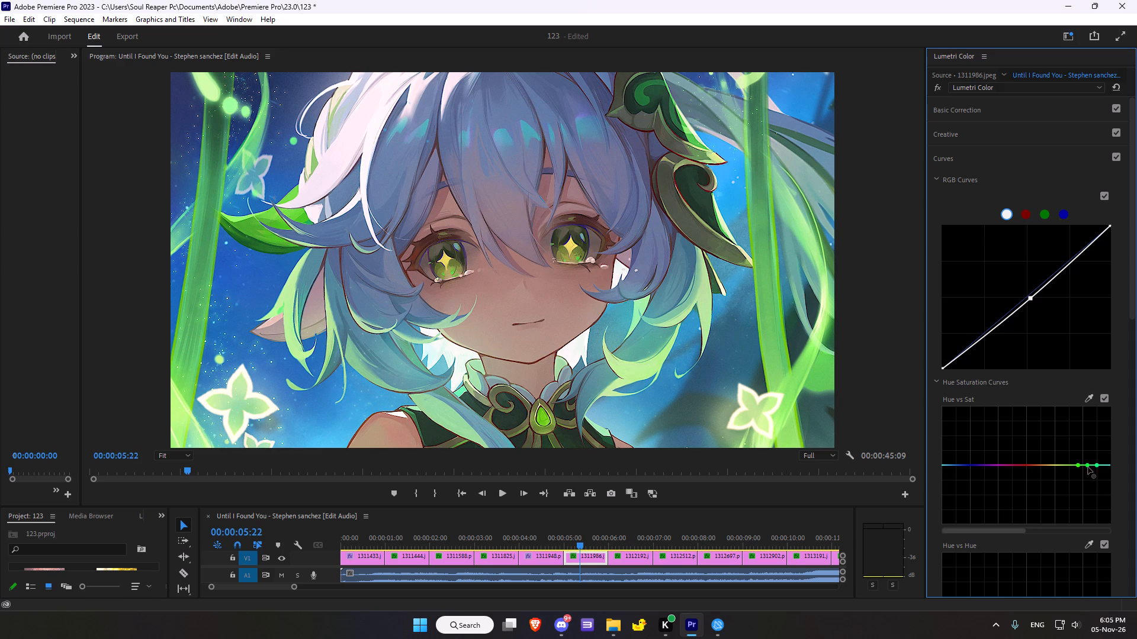
{"action": "left_click", "coordinate": [1088, 467]}
Sample the yellow star in the character's eye for the Hue vs Hue curve and lower its middle point slightly.
{"action": "scroll", "coordinate": [1041, 493], "scroll_direction": "down", "scroll_amount": 3}
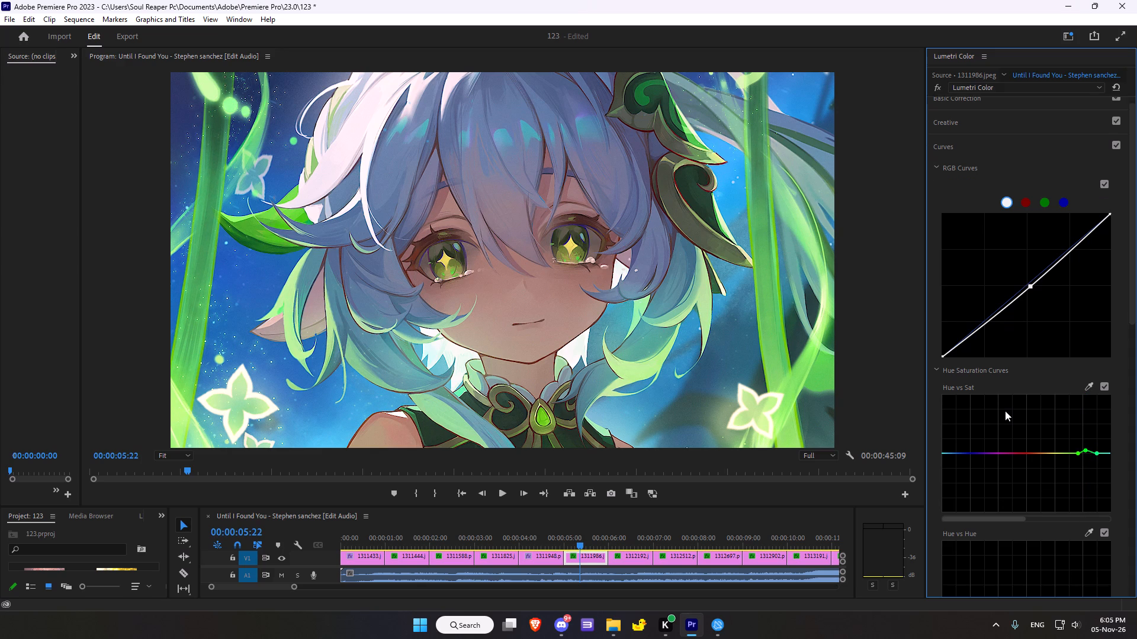
{"action": "scroll", "coordinate": [1005, 411], "scroll_direction": "down", "scroll_amount": 6}
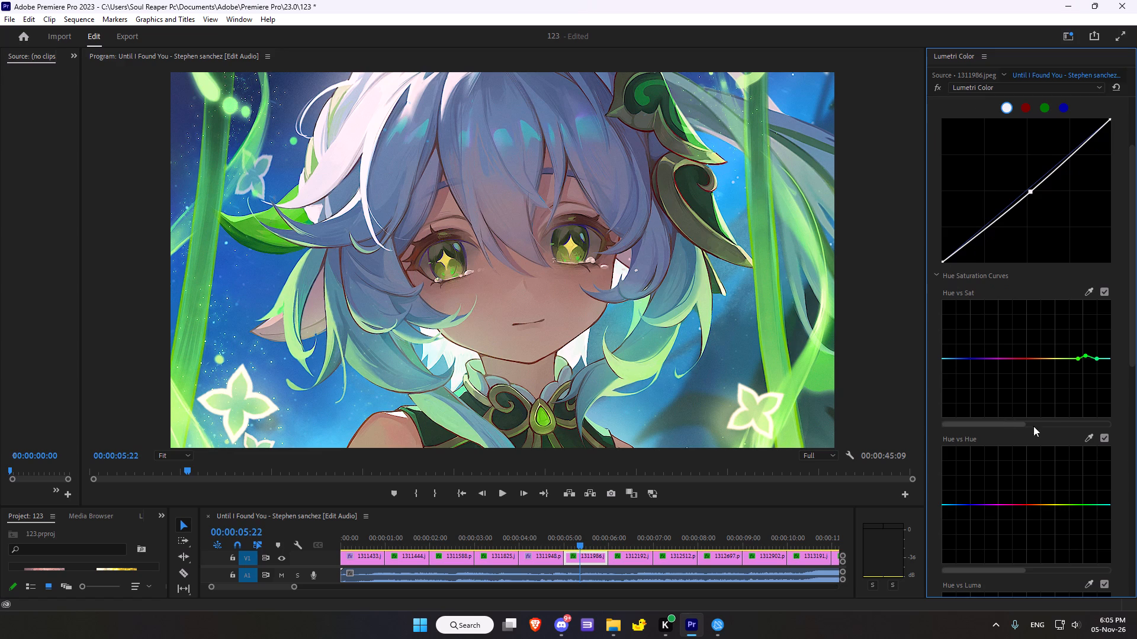
{"action": "left_click", "coordinate": [1088, 437]}
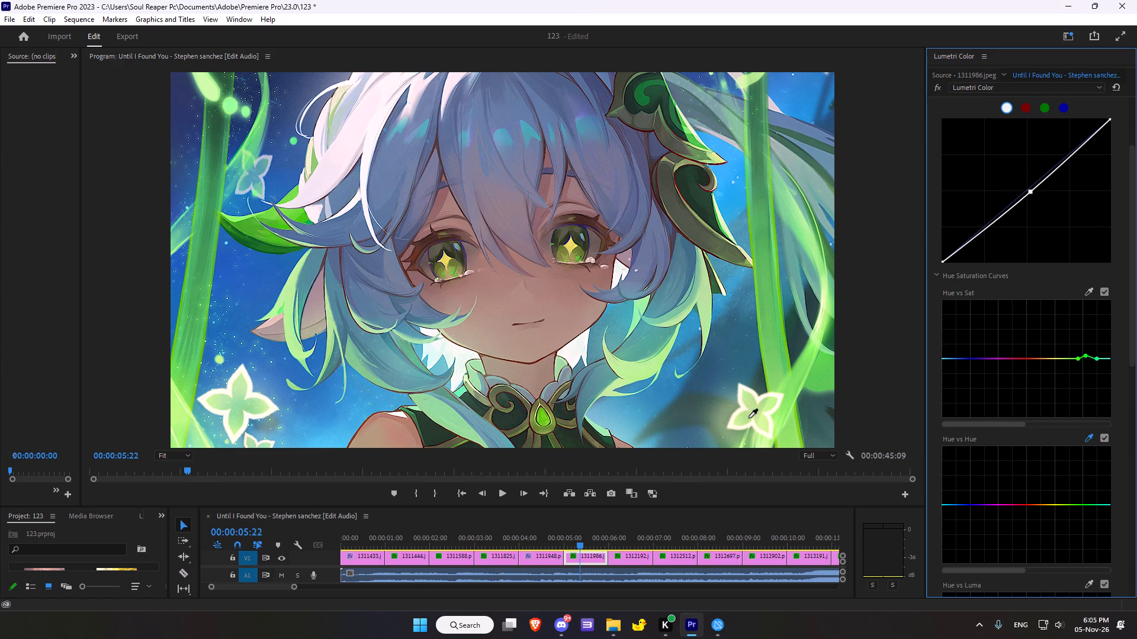
{"action": "left_click", "coordinate": [570, 247]}
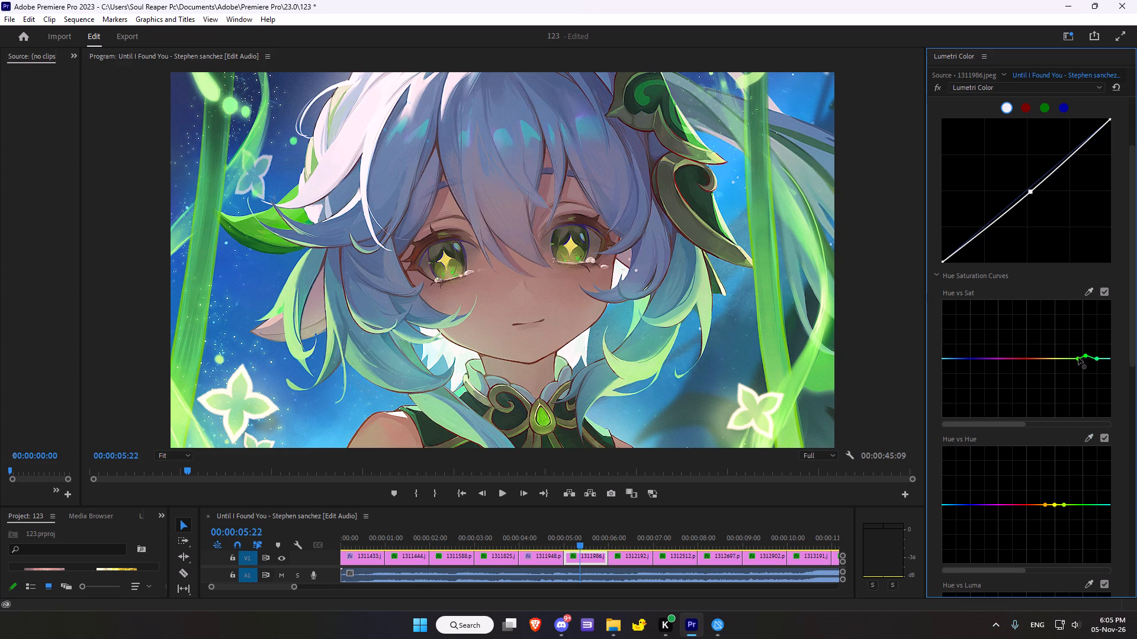
{"action": "left_click", "coordinate": [1055, 505]}
Sample the face's skin tone for the Hue vs Luma curve and settle its middle red point just above the line.
{"action": "scroll", "coordinate": [1110, 493], "scroll_direction": "down", "scroll_amount": 2}
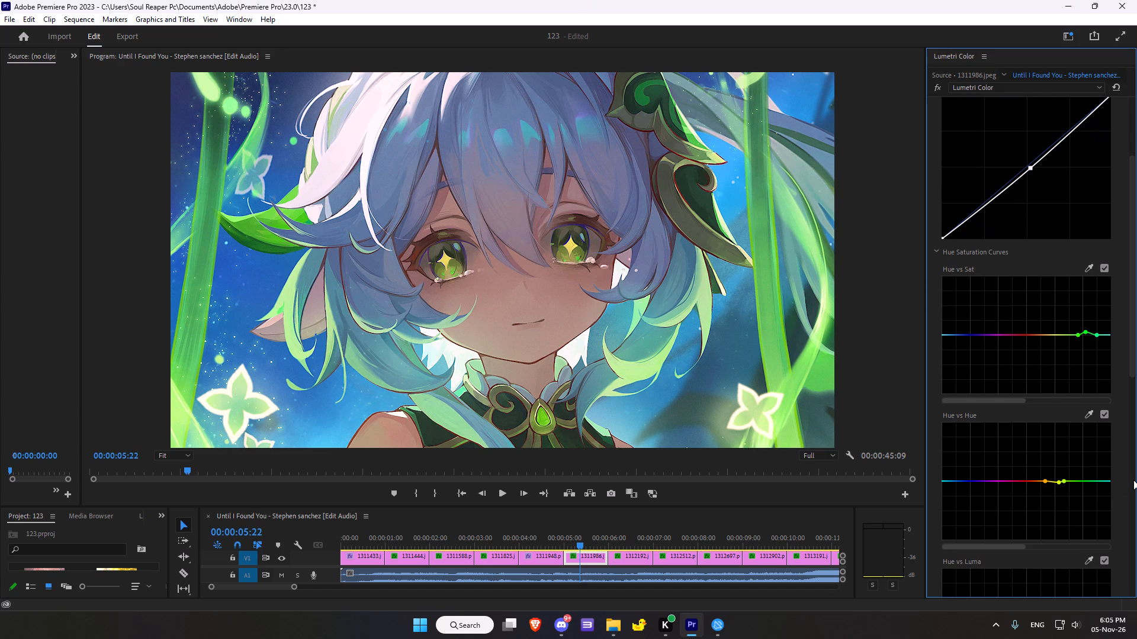
{"action": "scroll", "coordinate": [1087, 318], "scroll_direction": "down", "scroll_amount": 5}
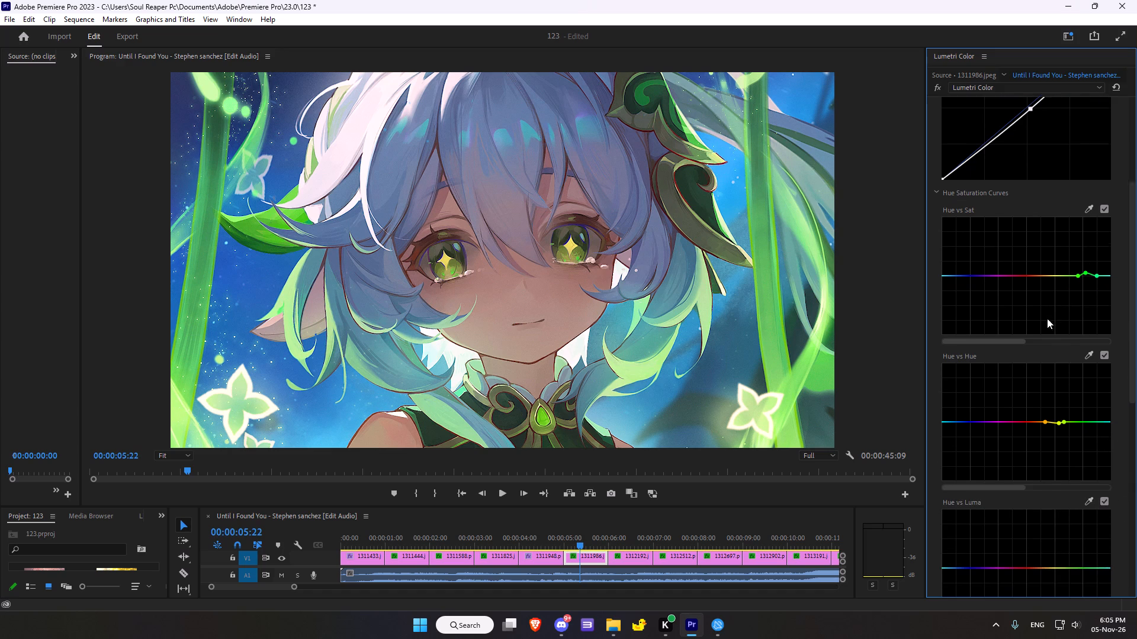
{"action": "scroll", "coordinate": [1047, 318], "scroll_direction": "down", "scroll_amount": 2}
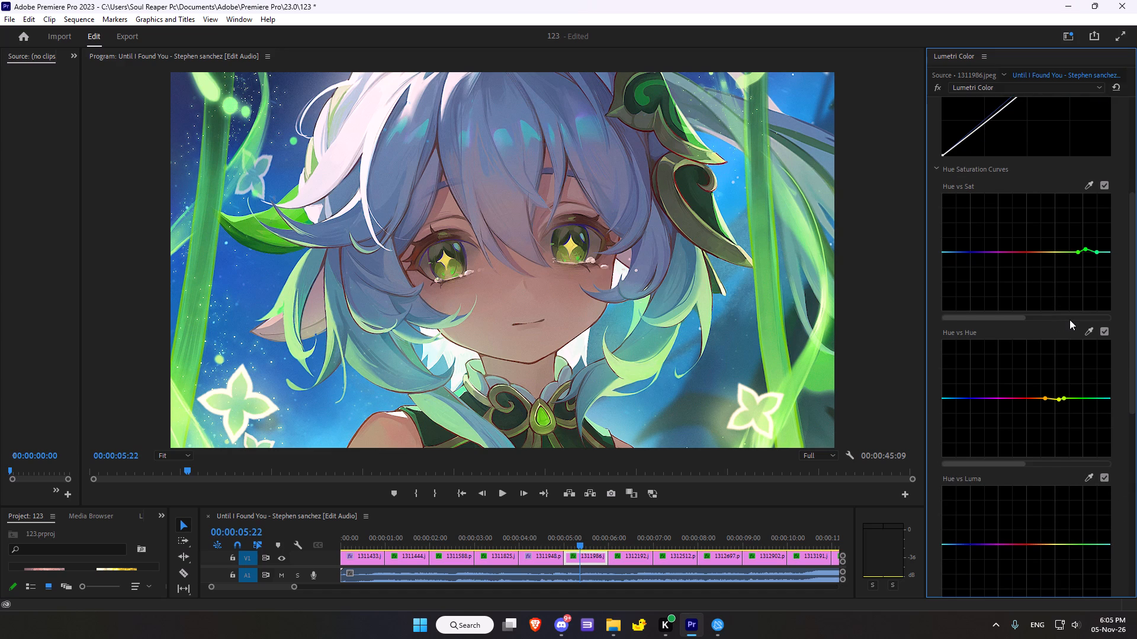
{"action": "scroll", "coordinate": [1024, 338], "scroll_direction": "down", "scroll_amount": 3}
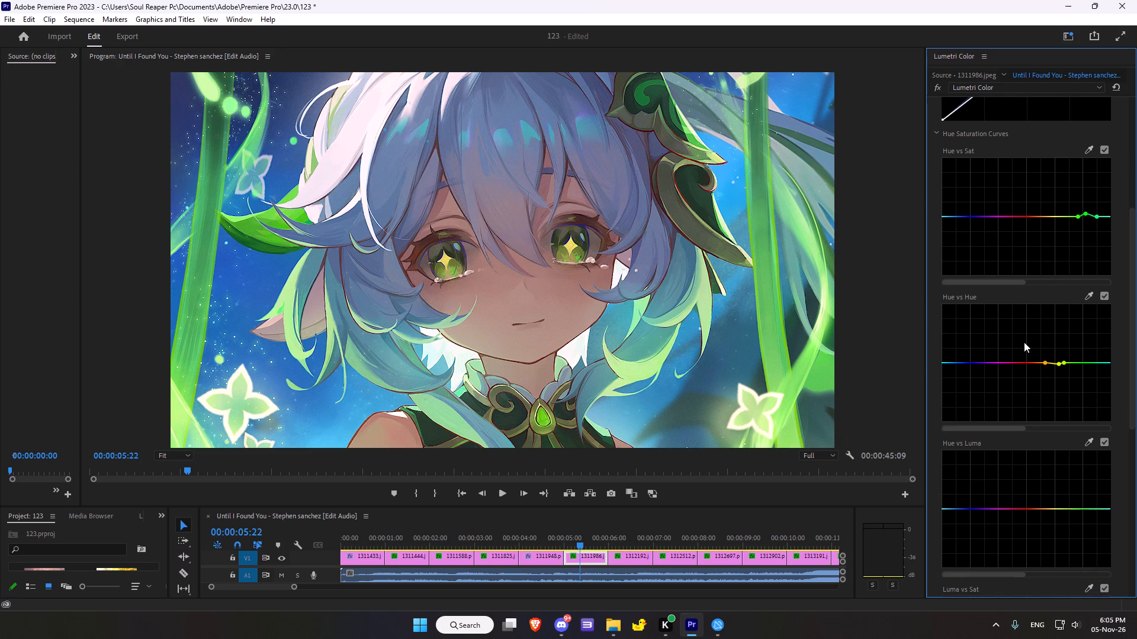
{"action": "scroll", "coordinate": [1024, 342], "scroll_direction": "down", "scroll_amount": 7}
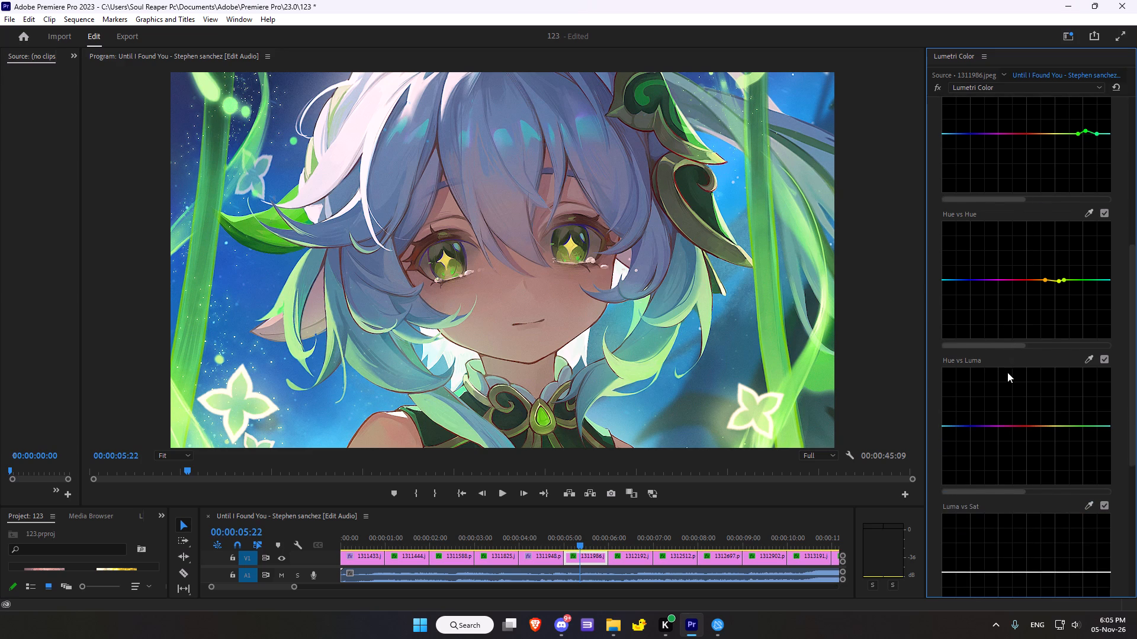
{"action": "scroll", "coordinate": [1007, 372], "scroll_direction": "down", "scroll_amount": 8}
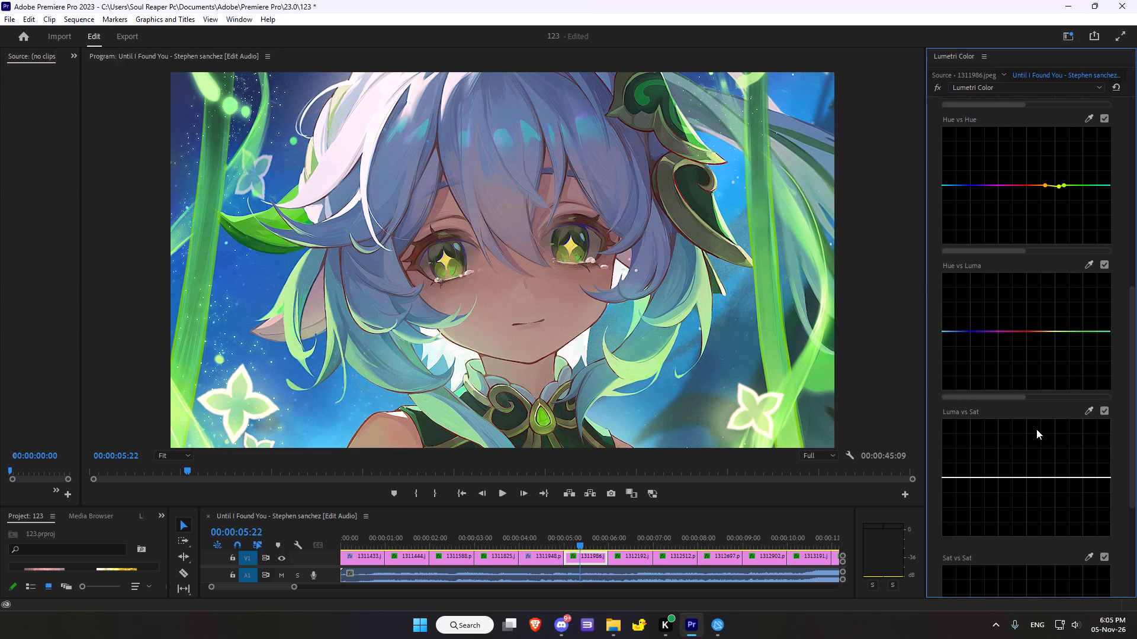
{"action": "scroll", "coordinate": [1045, 322], "scroll_direction": "down", "scroll_amount": 2}
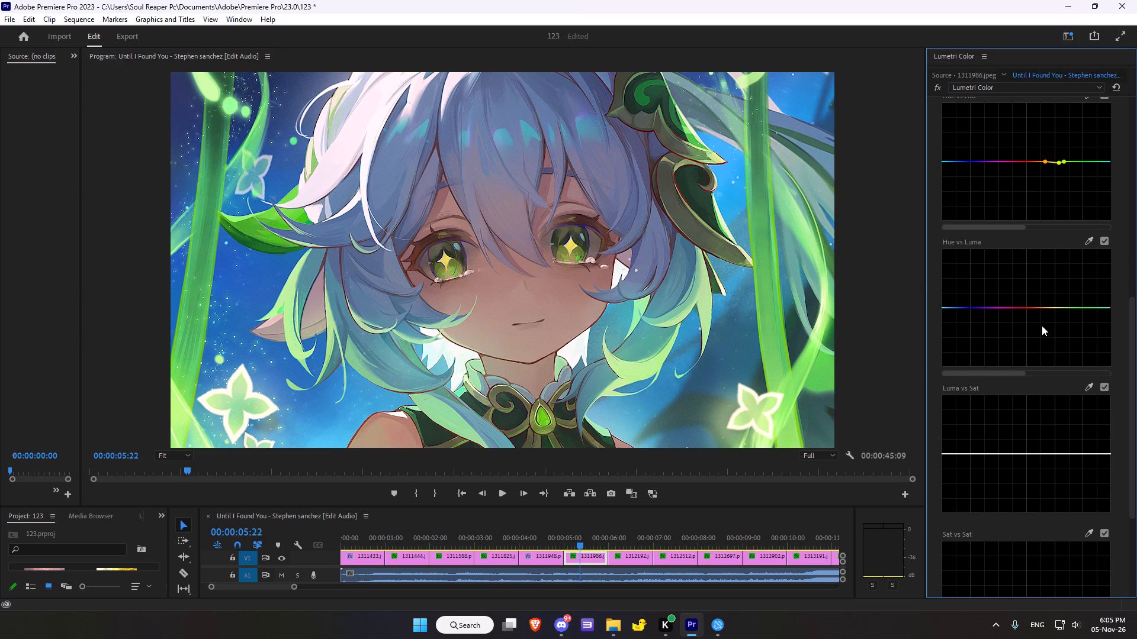
{"action": "scroll", "coordinate": [1040, 325], "scroll_direction": "down", "scroll_amount": 2}
{"action": "left_click", "coordinate": [1093, 220]}
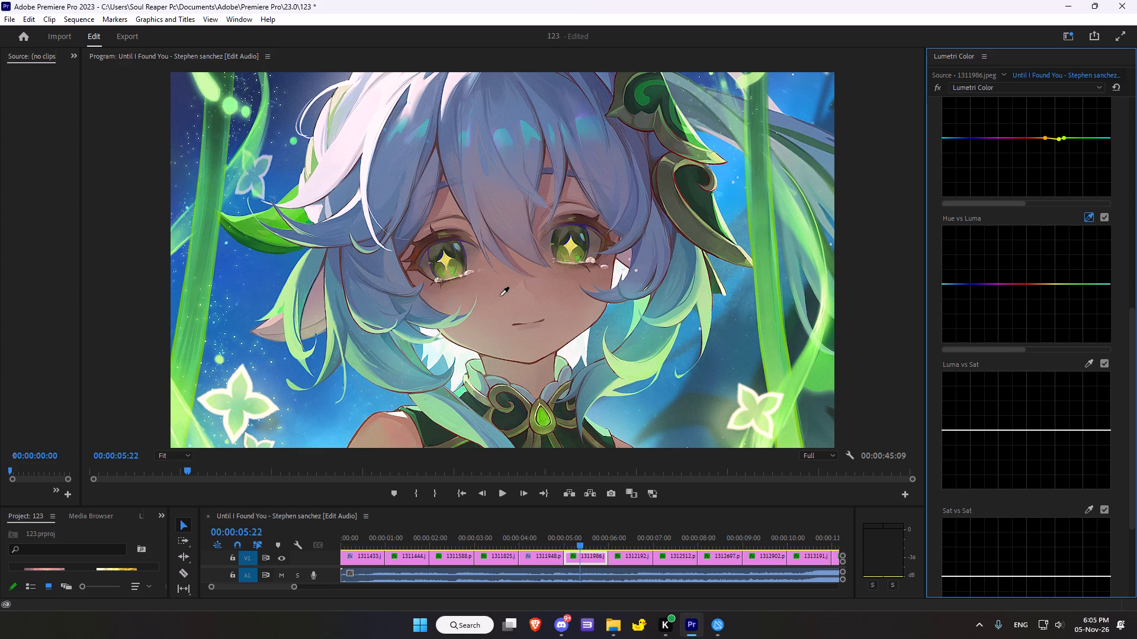
{"action": "left_click", "coordinate": [486, 280]}
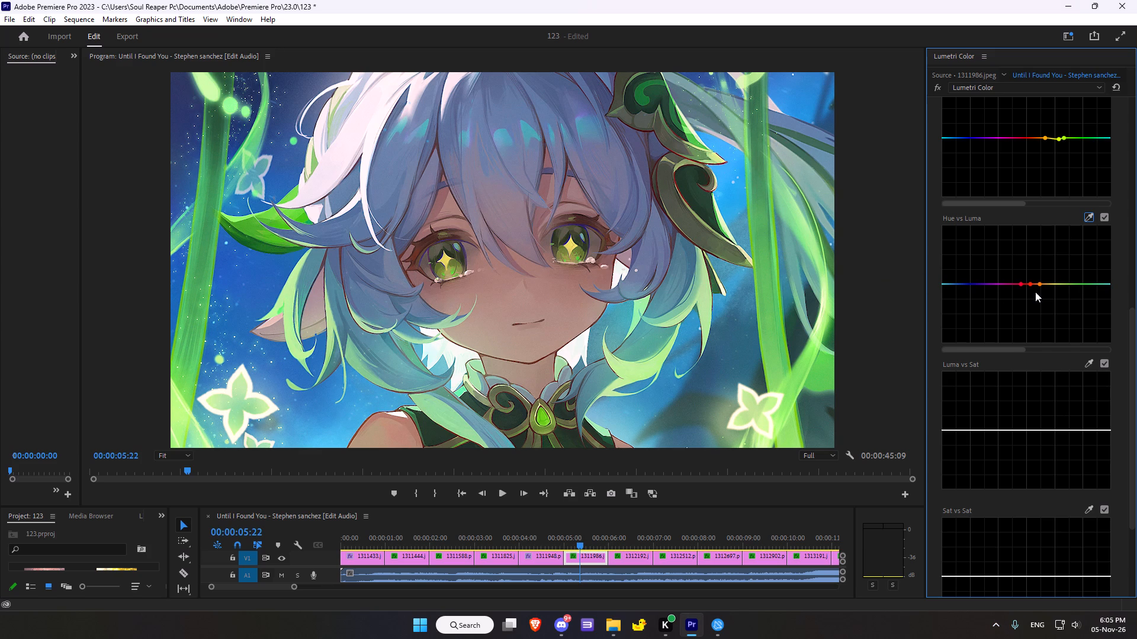
{"action": "left_click_drag", "start_coordinate": [1031, 285], "coordinate": [1035, 282]}
{"action": "left_click_drag", "start_coordinate": [1035, 282], "coordinate": [1034, 294]}
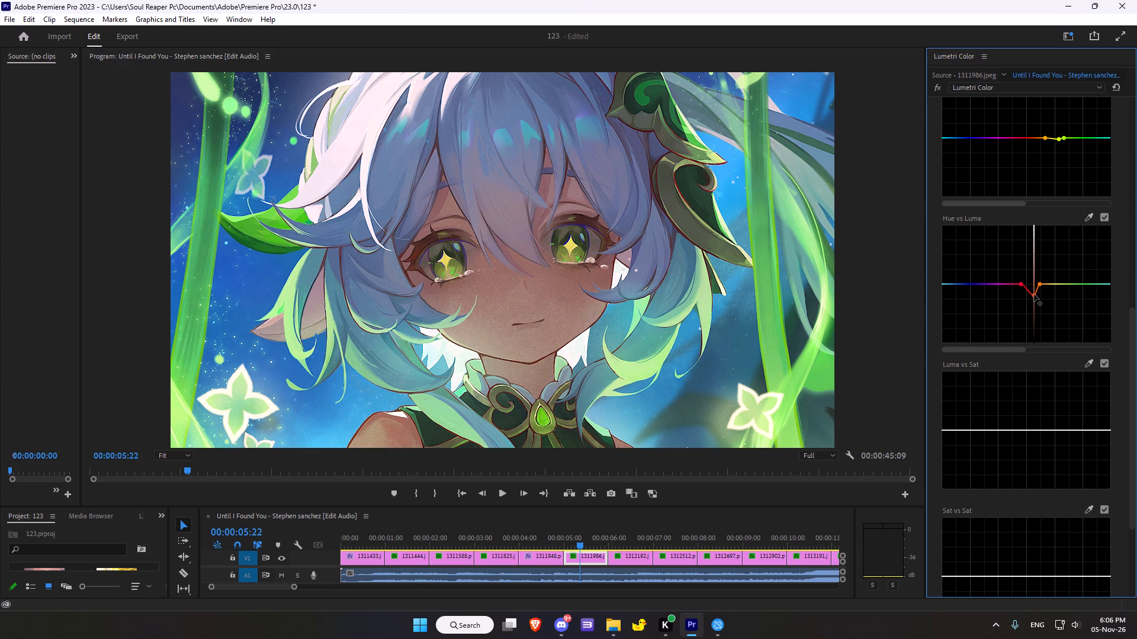
{"action": "left_click_drag", "start_coordinate": [1034, 294], "coordinate": [1033, 290]}
{"action": "left_click", "coordinate": [1033, 289]}
{"action": "left_click_drag", "start_coordinate": [1032, 291], "coordinate": [1032, 276]}
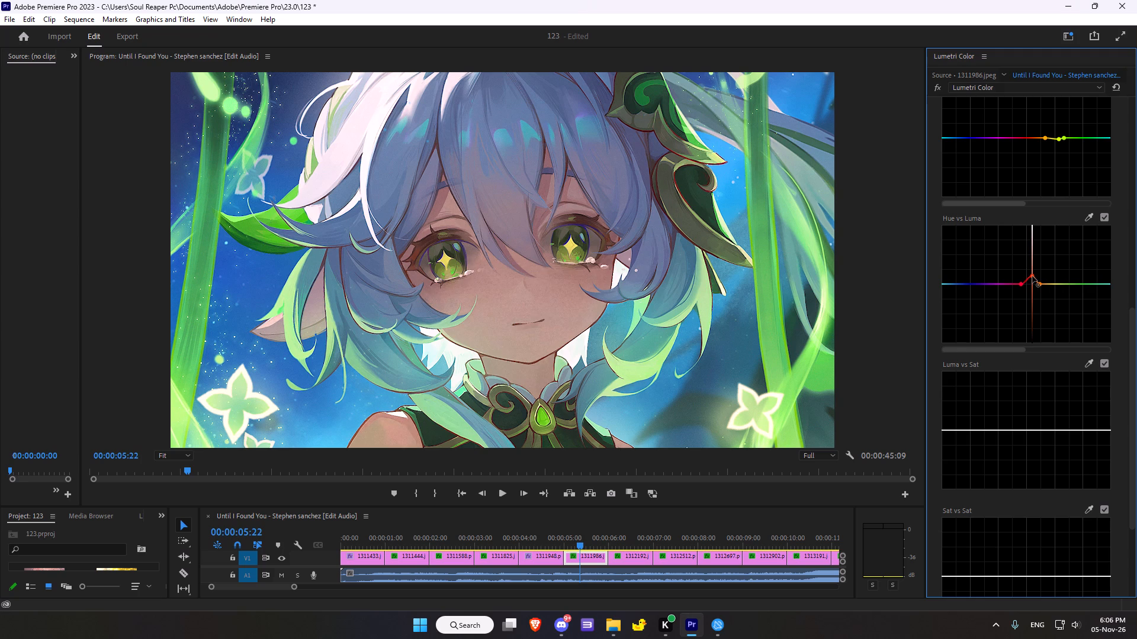
{"action": "left_click_drag", "start_coordinate": [1032, 276], "coordinate": [1031, 283]}
Review the Luma vs Sat and Sat vs Sat curves and check the graded image at 00:00:05:30.
{"action": "scroll", "coordinate": [981, 348], "scroll_direction": "down", "scroll_amount": 3}
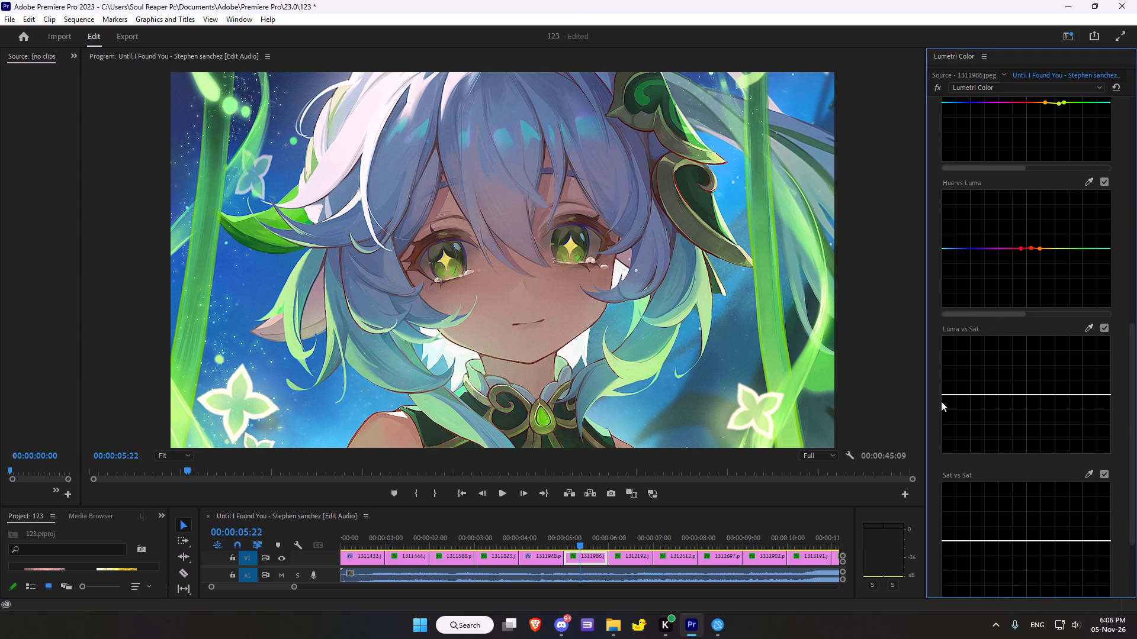
{"action": "scroll", "coordinate": [633, 472], "scroll_direction": "down", "scroll_amount": 8}
{"action": "scroll", "coordinate": [1014, 438], "scroll_direction": "down", "scroll_amount": 6}
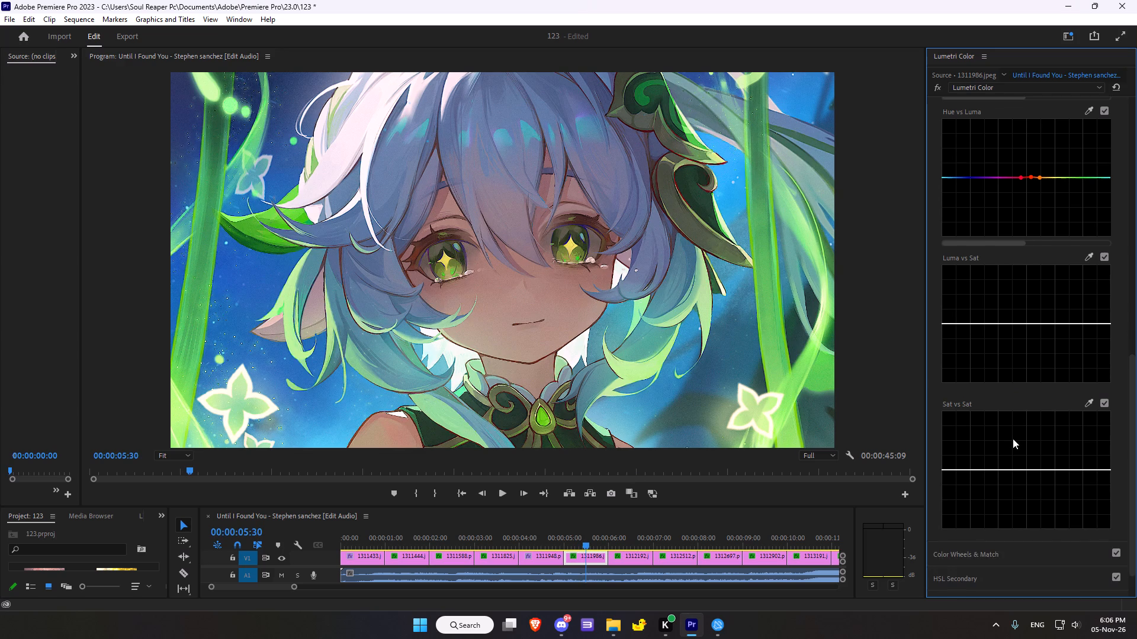
{"action": "scroll", "coordinate": [1011, 437], "scroll_direction": "down", "scroll_amount": 4}
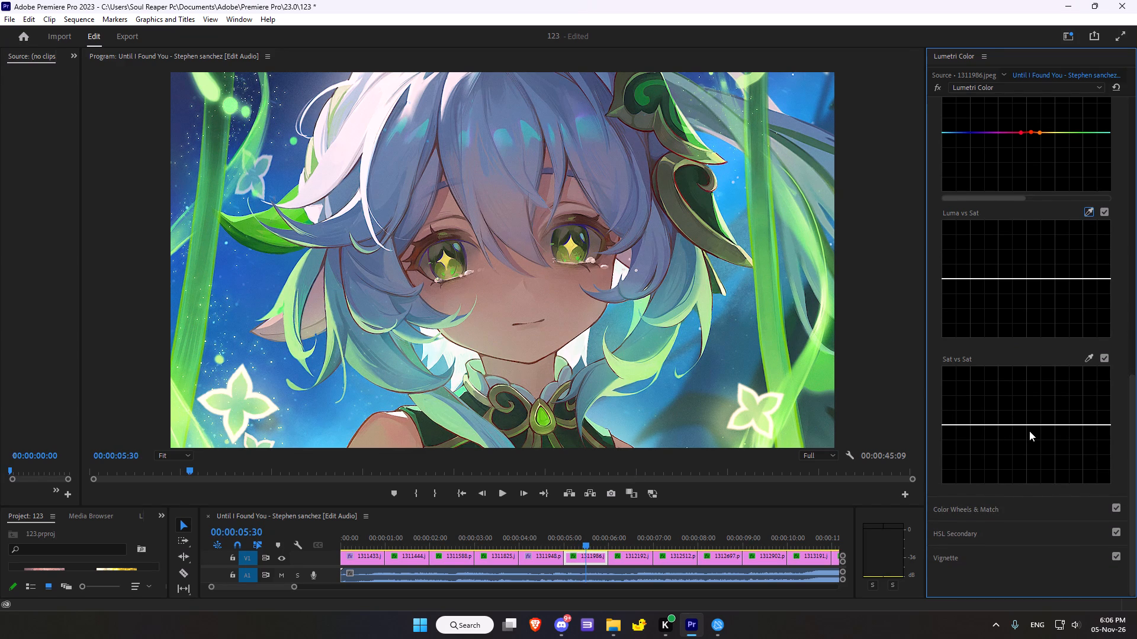
{"action": "scroll", "coordinate": [1009, 278], "scroll_direction": "down", "scroll_amount": 4}
{"action": "left_click", "coordinate": [1119, 277]}
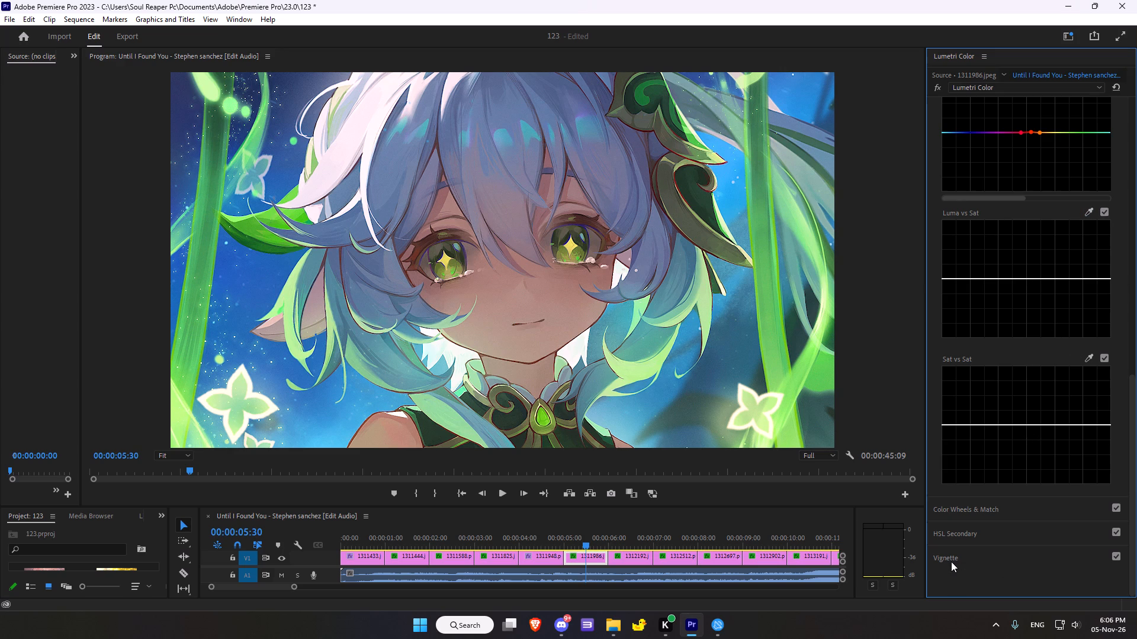
Set the vignette of 1311986.jpeg to Amount -1.1, Midpoint 57.6, Roundness -3.3 and Feather 57.6.
{"action": "left_click", "coordinate": [951, 561]}
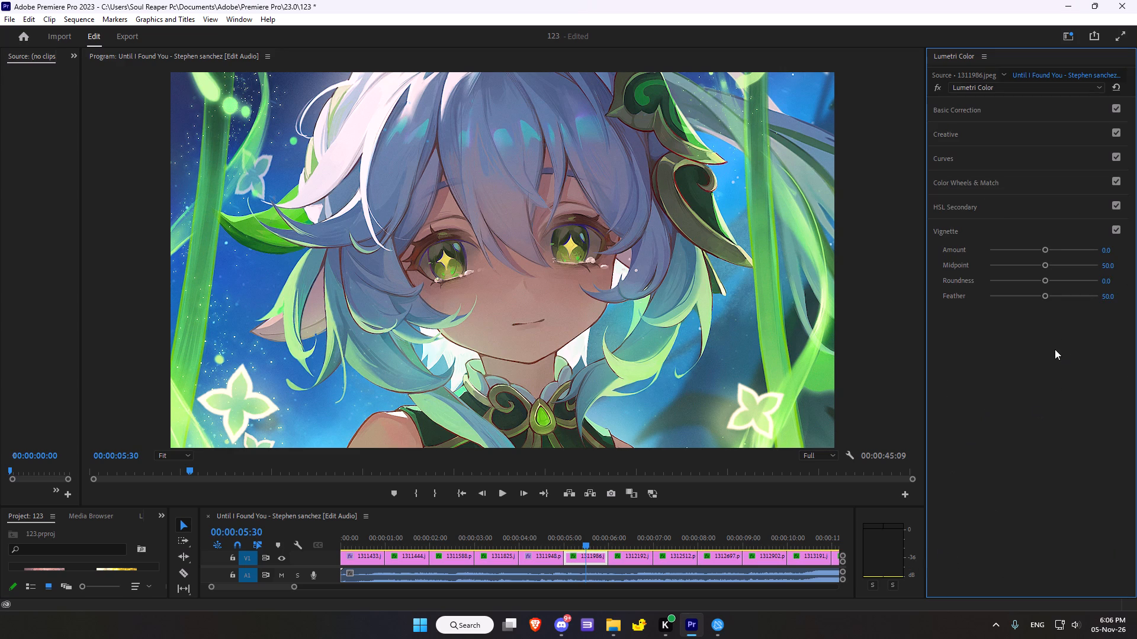
{"action": "left_click_drag", "start_coordinate": [1045, 248], "coordinate": [1037, 248]}
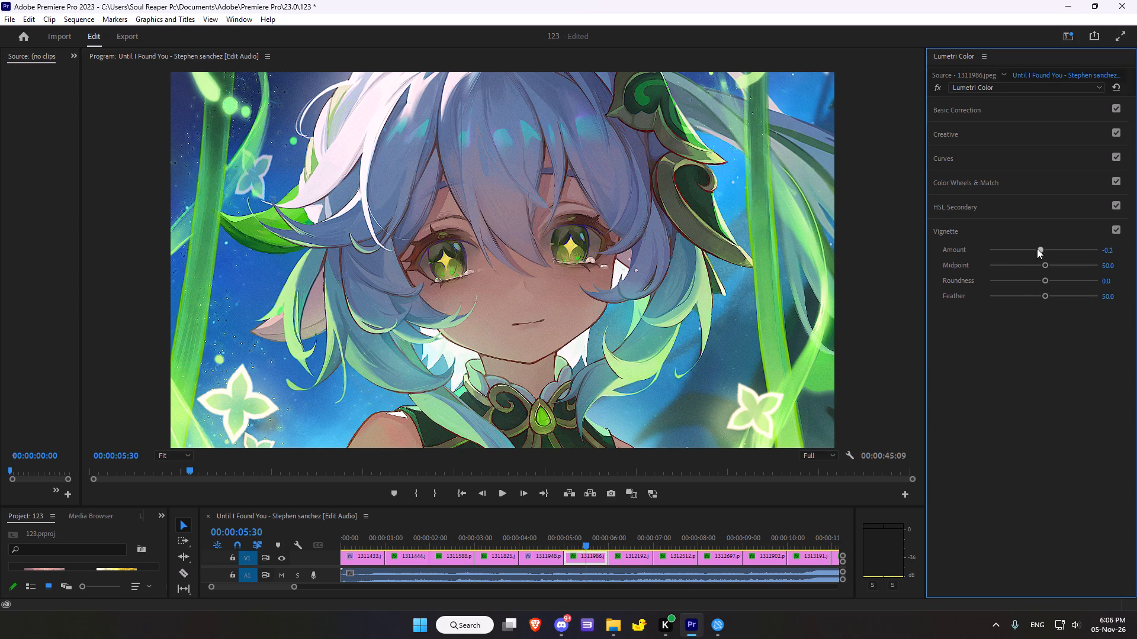
{"action": "left_click_drag", "start_coordinate": [1037, 248], "coordinate": [1023, 250]}
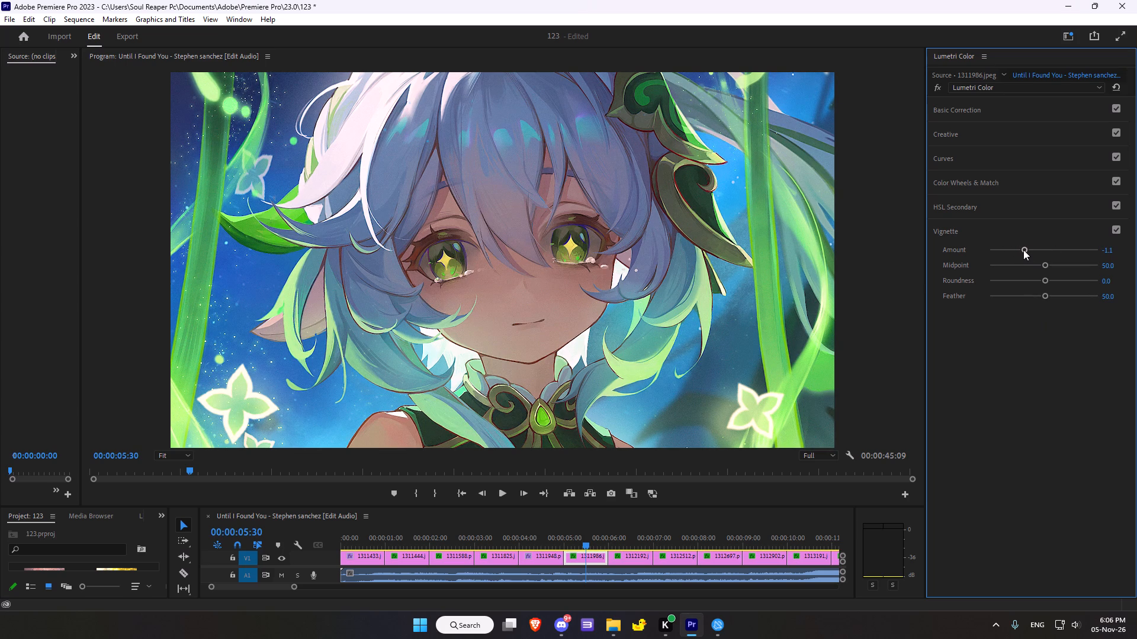
{"action": "left_click", "coordinate": [1046, 264]}
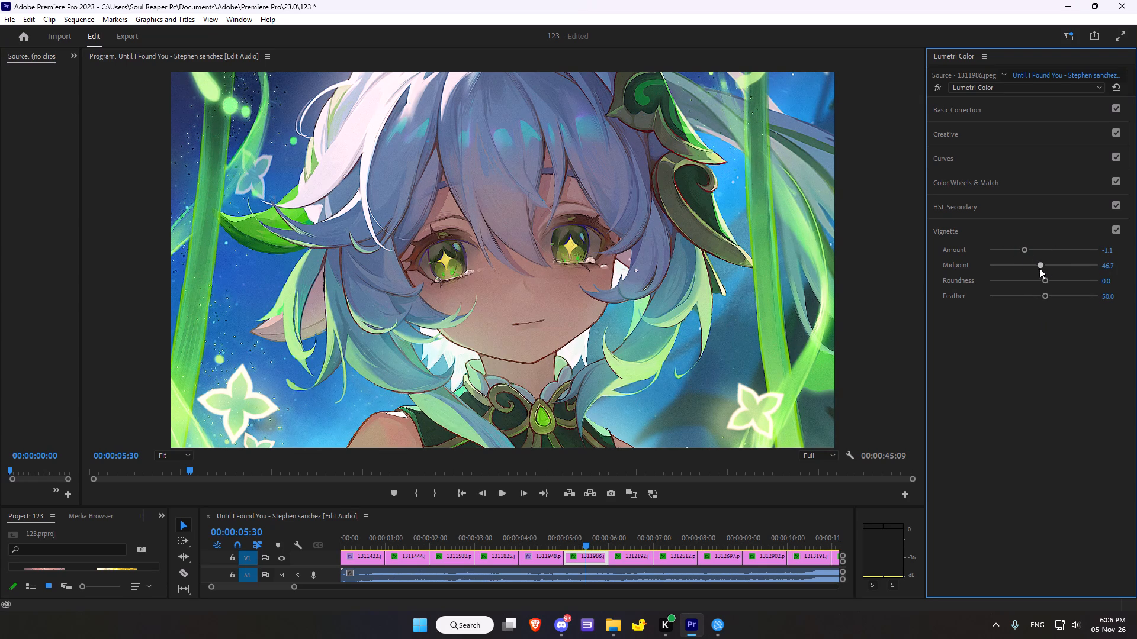
{"action": "left_click", "coordinate": [1044, 279]}
{"action": "left_click_drag", "start_coordinate": [1043, 295], "coordinate": [1041, 295]}
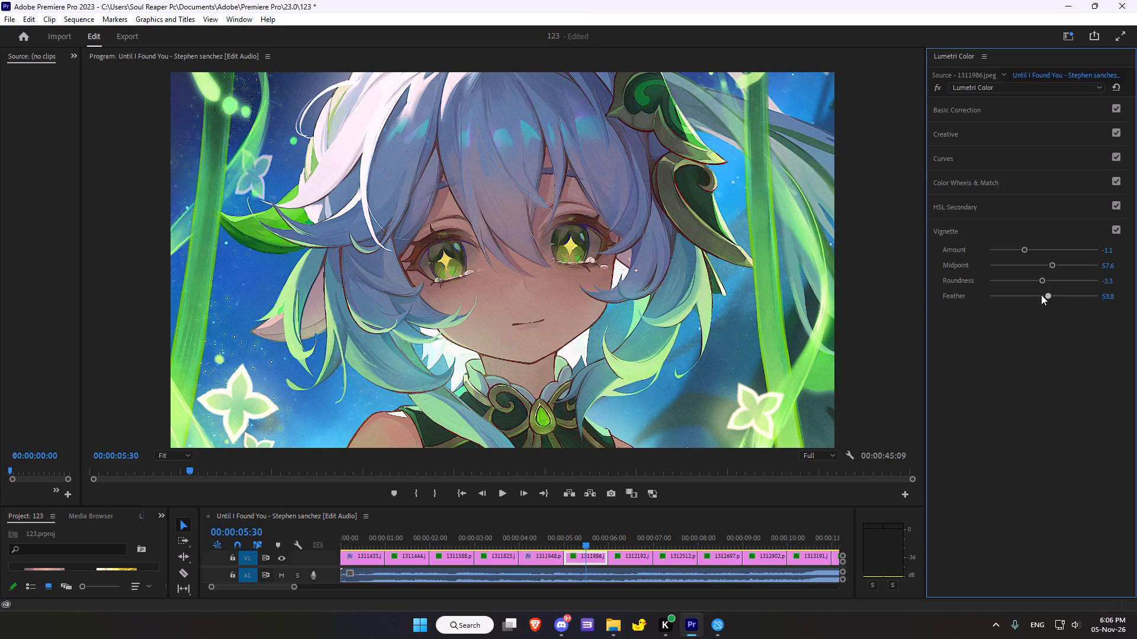
{"action": "left_click_drag", "start_coordinate": [1041, 295], "coordinate": [1051, 291]}
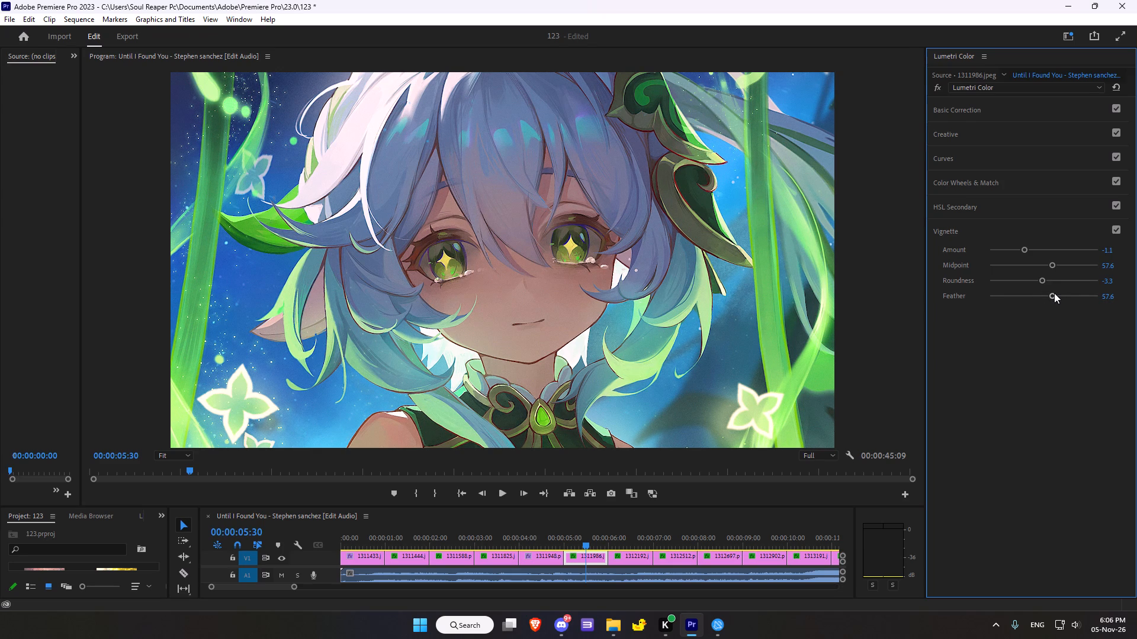
Step through the sequence from 1311986.jpeg into clip 1312192 and back to 00:00:05:49 to compare the grades.
{"action": "scroll", "coordinate": [646, 463], "scroll_direction": "down", "scroll_amount": 11}
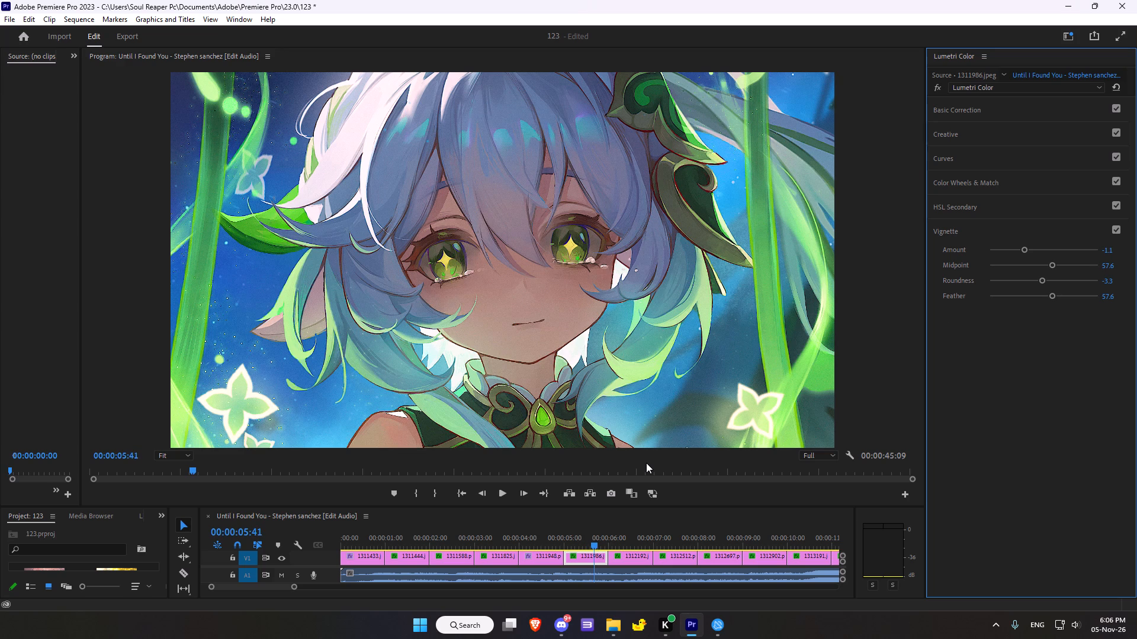
{"action": "scroll", "coordinate": [646, 463], "scroll_direction": "down", "scroll_amount": 19}
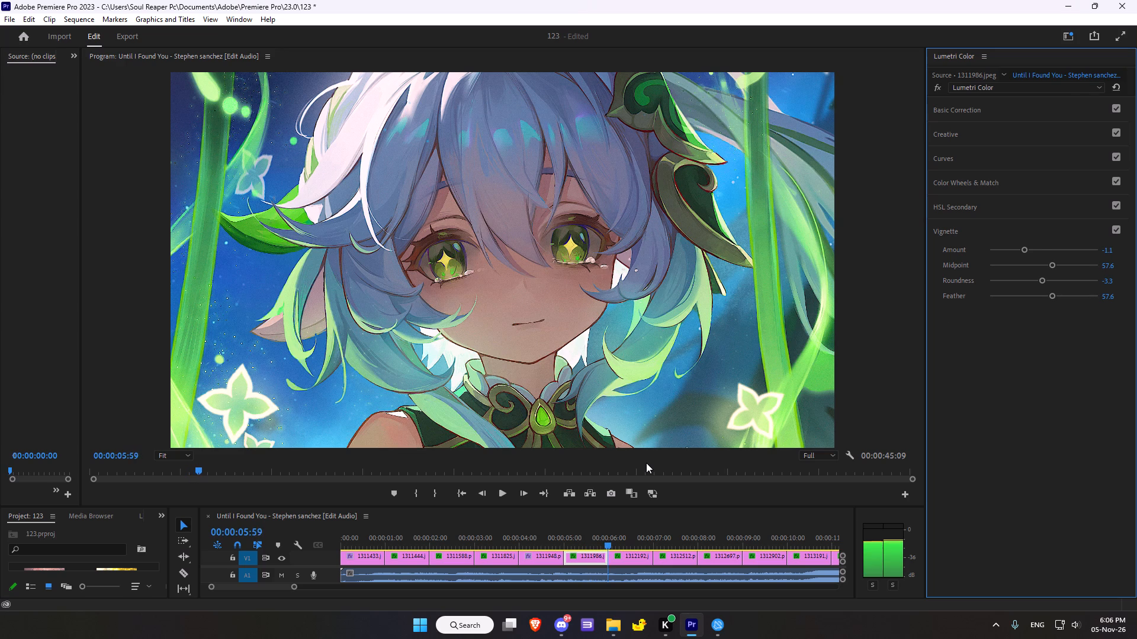
{"action": "scroll", "coordinate": [646, 463], "scroll_direction": "down", "scroll_amount": 14}
{"action": "scroll", "coordinate": [646, 463], "scroll_direction": "down", "scroll_amount": 7}
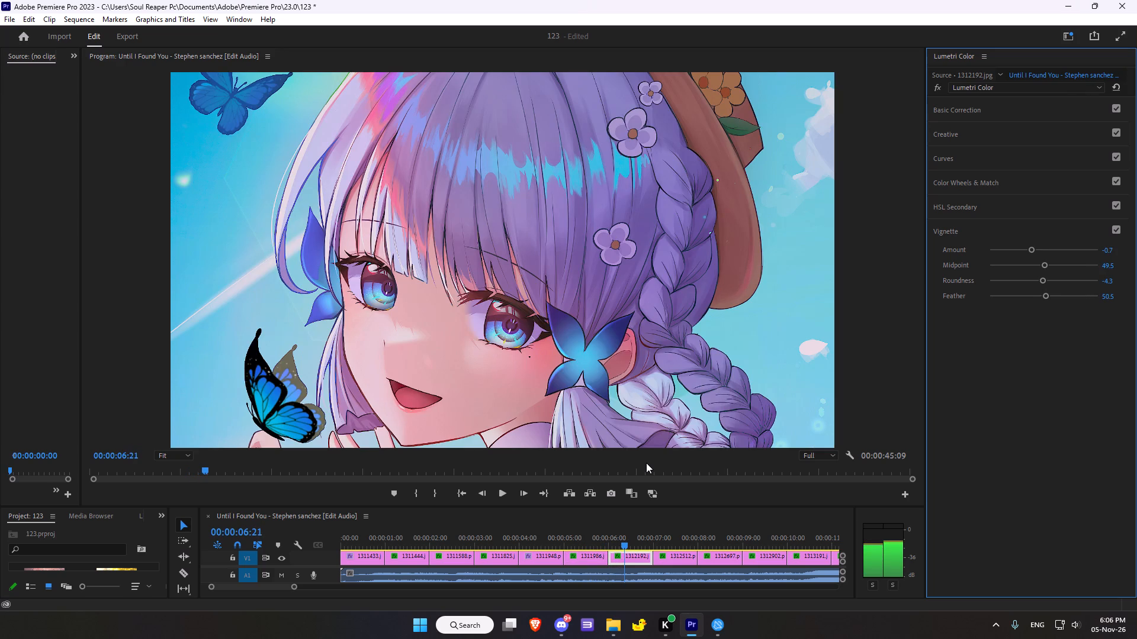
{"action": "scroll", "coordinate": [646, 463], "scroll_direction": "up", "scroll_amount": 20}
{"action": "scroll", "coordinate": [646, 463], "scroll_direction": "up", "scroll_amount": 15}
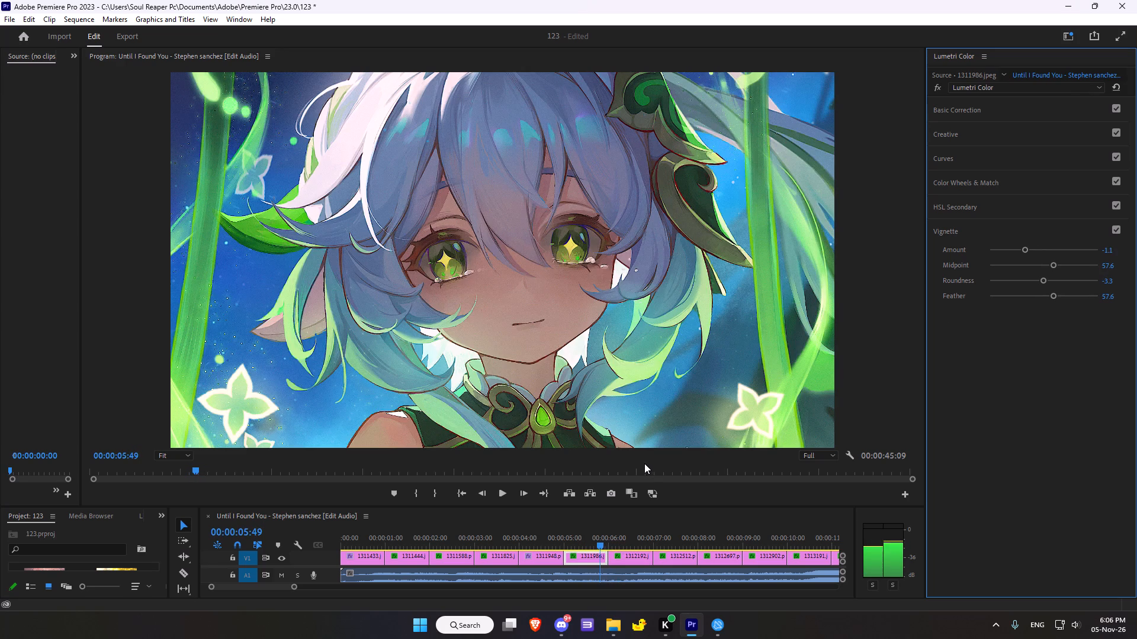
Place a middle point on the white RGB curve, slightly above the diagonal.
{"action": "left_click", "coordinate": [956, 156]}
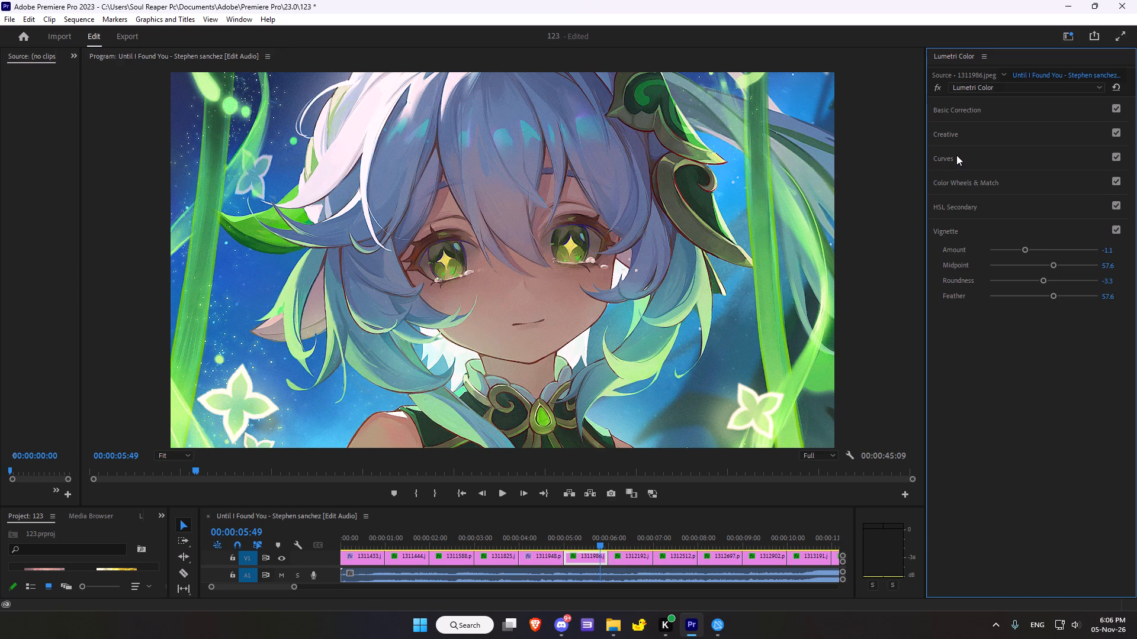
{"action": "double_click", "coordinate": [1026, 295]}
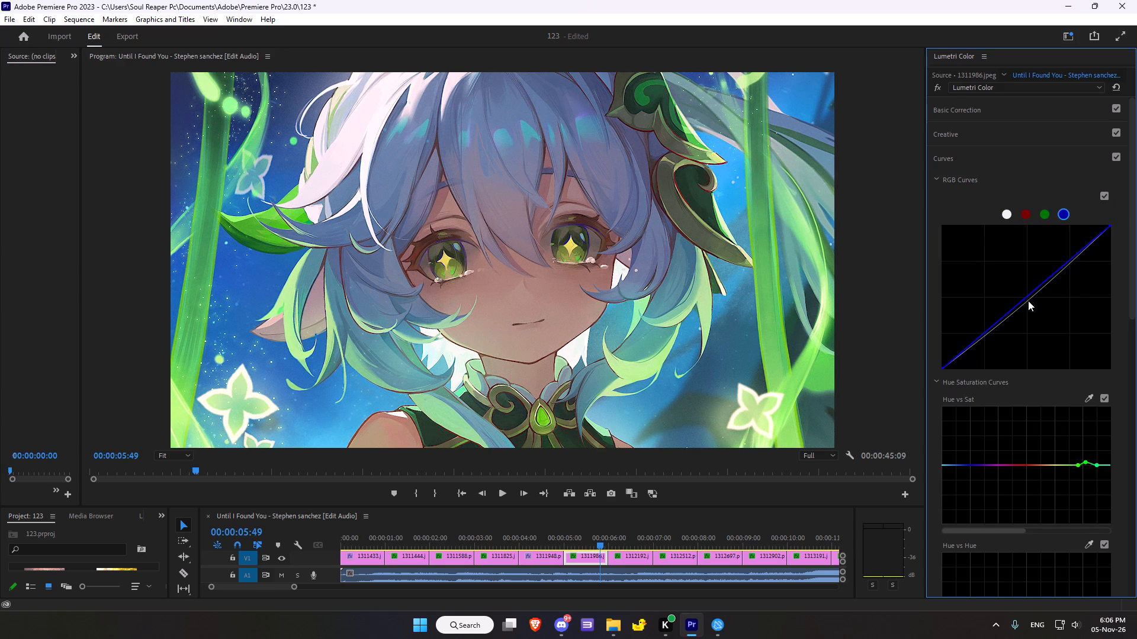
{"action": "double_click", "coordinate": [1031, 299]}
{"action": "left_click", "coordinate": [1029, 292]}
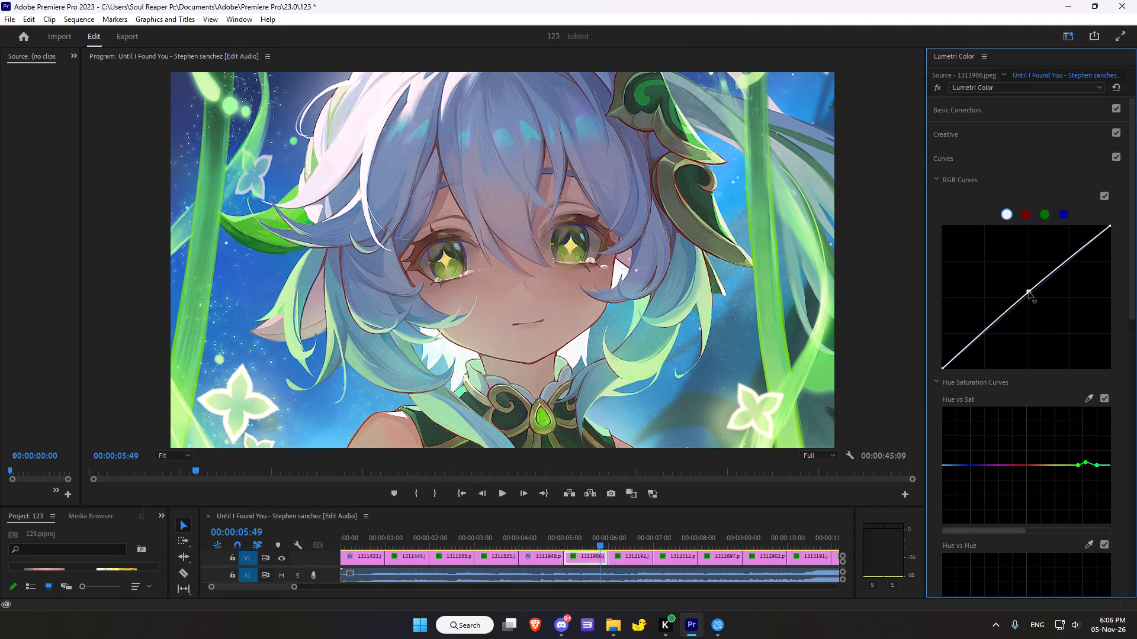
Sample the face's skin tone for the Luma vs Sat curve and raise its middle point slightly above the line.
{"action": "scroll", "coordinate": [1042, 363], "scroll_direction": "down", "scroll_amount": 11}
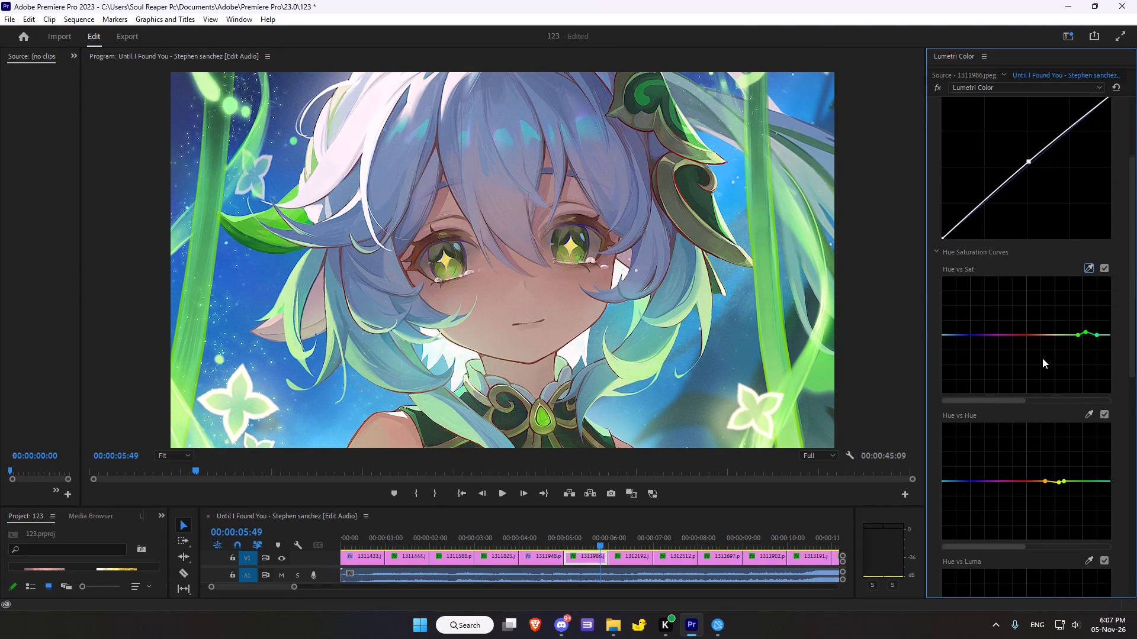
{"action": "scroll", "coordinate": [1042, 358], "scroll_direction": "down", "scroll_amount": 10}
{"action": "scroll", "coordinate": [1034, 419], "scroll_direction": "down", "scroll_amount": 1}
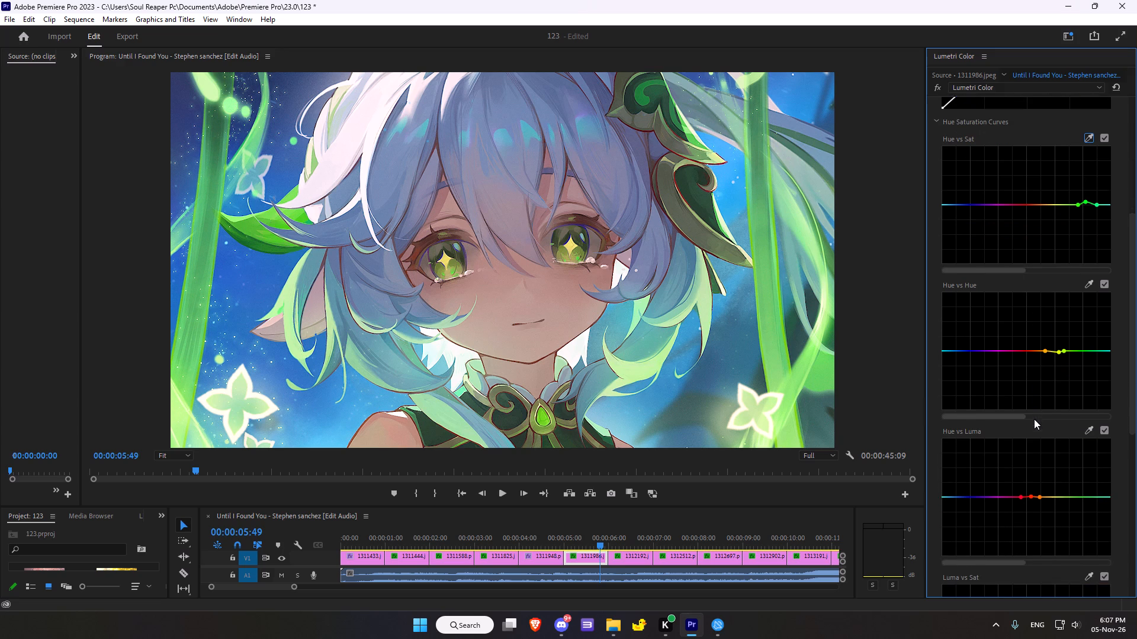
{"action": "scroll", "coordinate": [1034, 419], "scroll_direction": "down", "scroll_amount": 15}
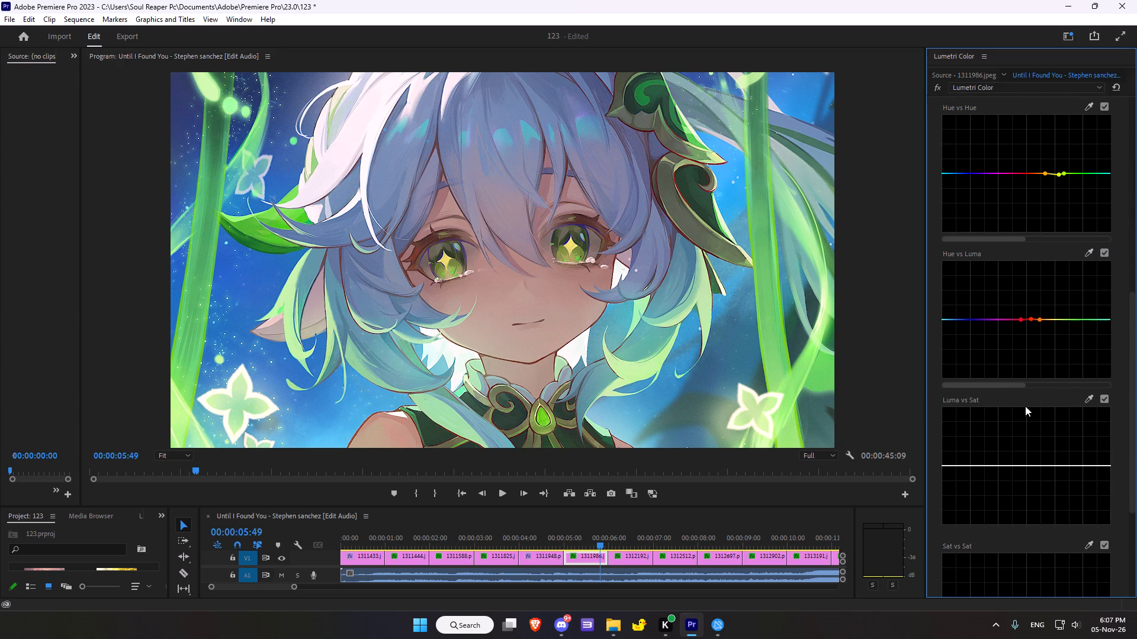
{"action": "scroll", "coordinate": [1072, 395], "scroll_direction": "down", "scroll_amount": 4}
{"action": "left_click", "coordinate": [1090, 354]}
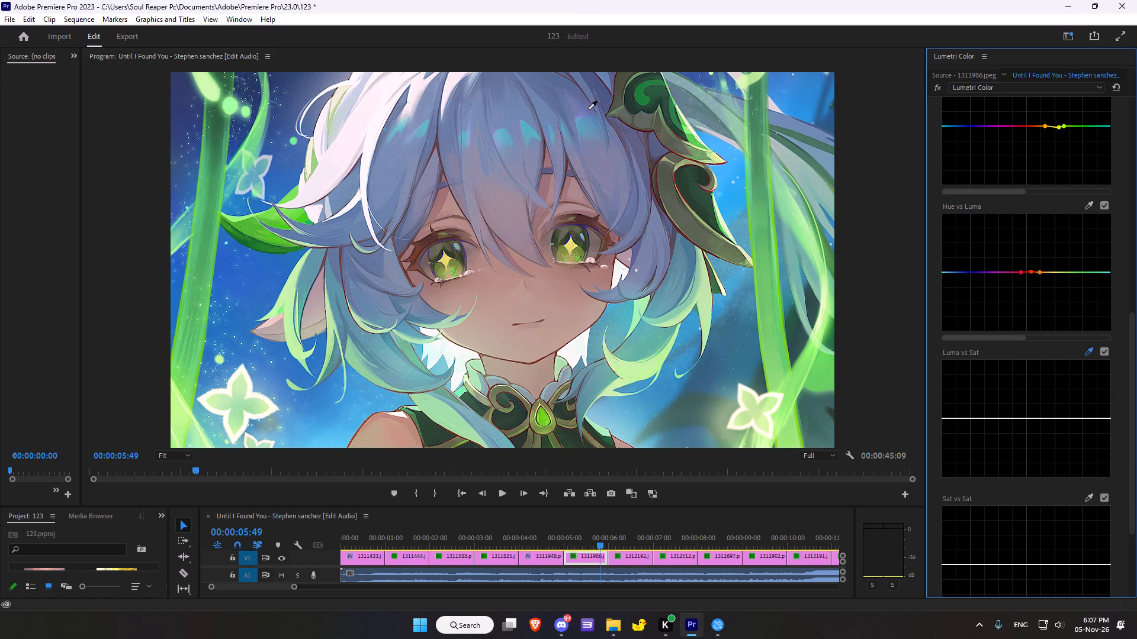
{"action": "left_click", "coordinate": [507, 285]}
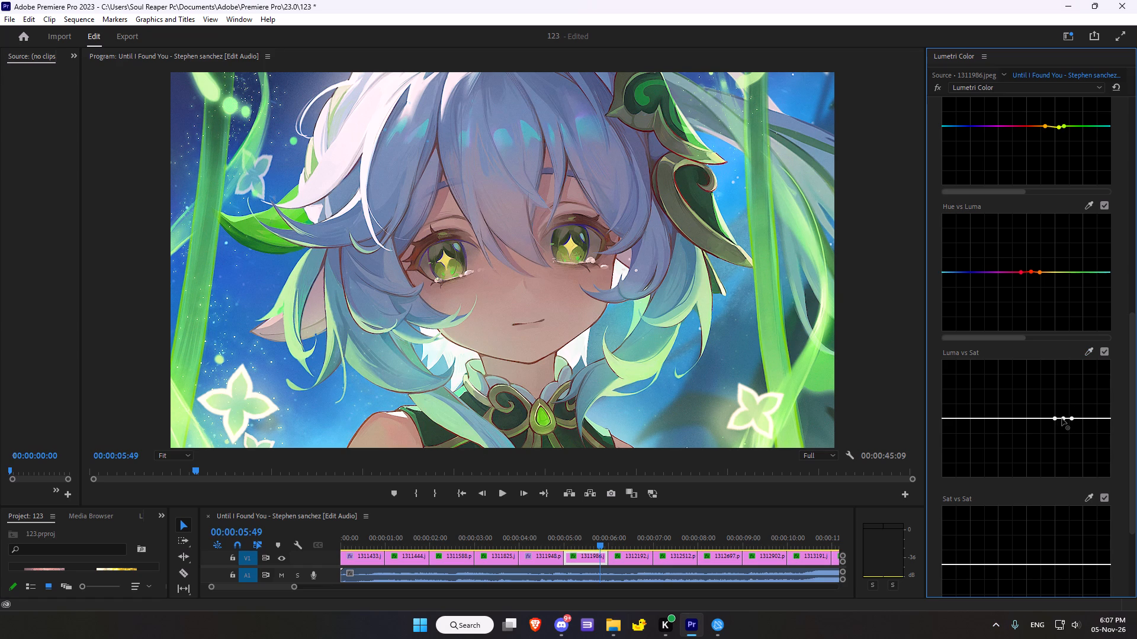
{"action": "left_click", "coordinate": [1064, 418]}
Sample the dark background beside the glowing flower for the Sat vs Sat curve and settle its middle point well below the line.
{"action": "scroll", "coordinate": [1057, 418], "scroll_direction": "down", "scroll_amount": 10}
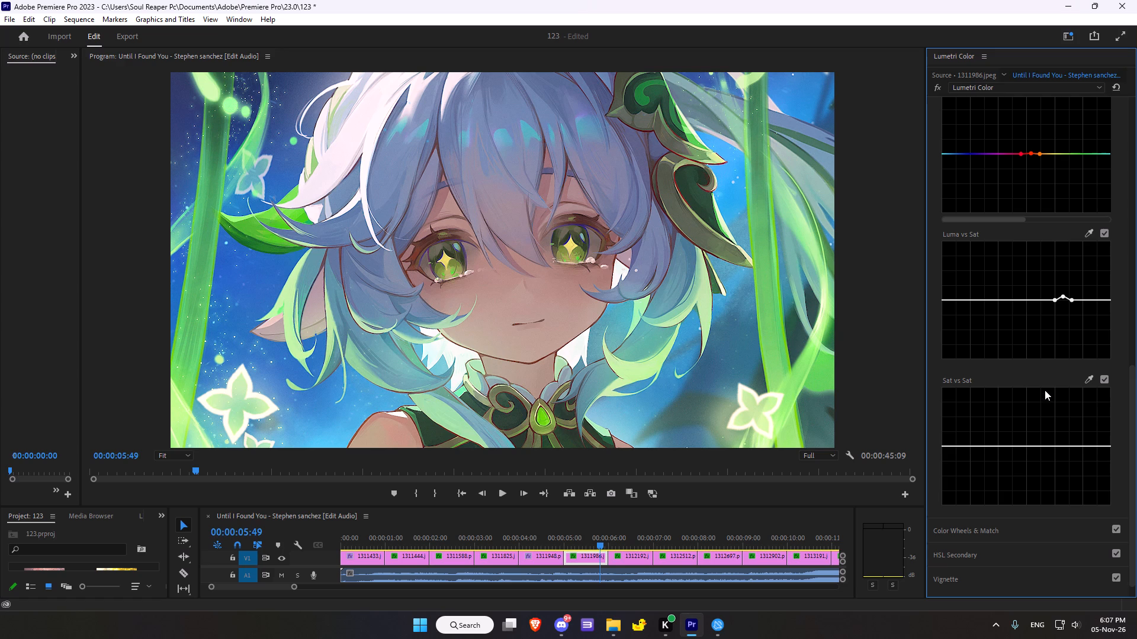
{"action": "scroll", "coordinate": [1042, 372], "scroll_direction": "down", "scroll_amount": 5}
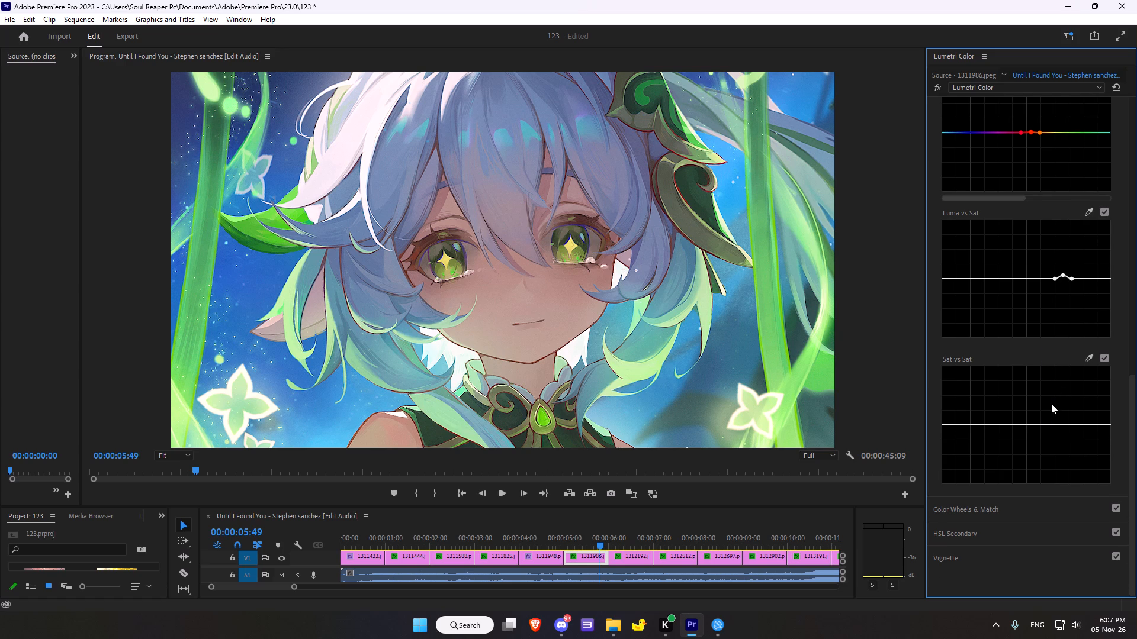
{"action": "left_click", "coordinate": [1085, 354]}
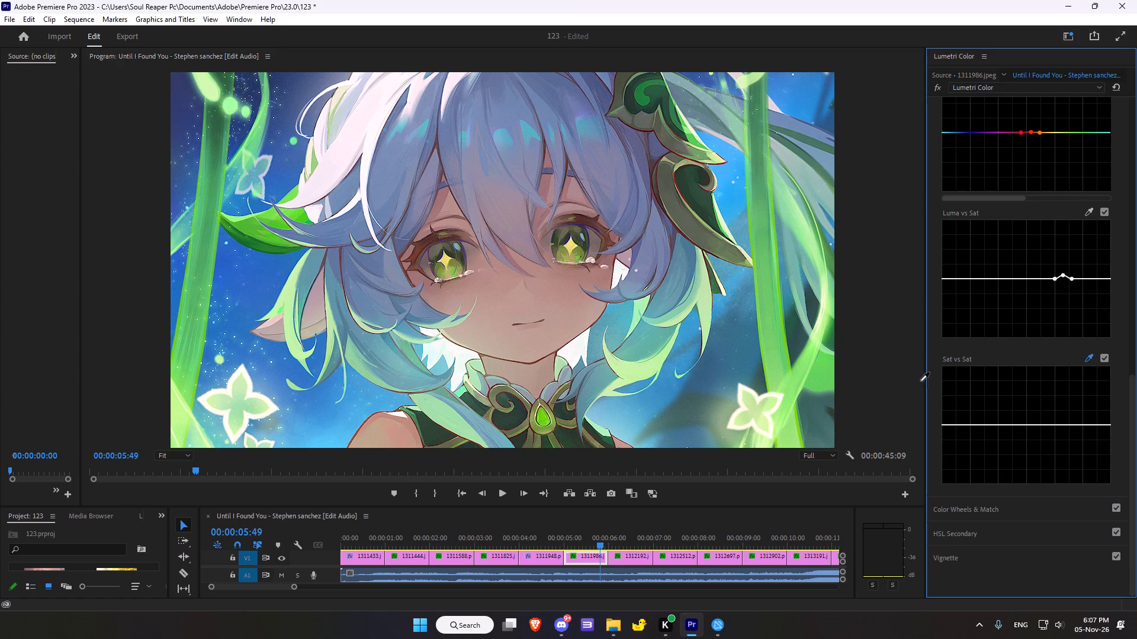
{"action": "scroll", "coordinate": [903, 381], "scroll_direction": "down", "scroll_amount": 2}
{"action": "left_click", "coordinate": [705, 414]}
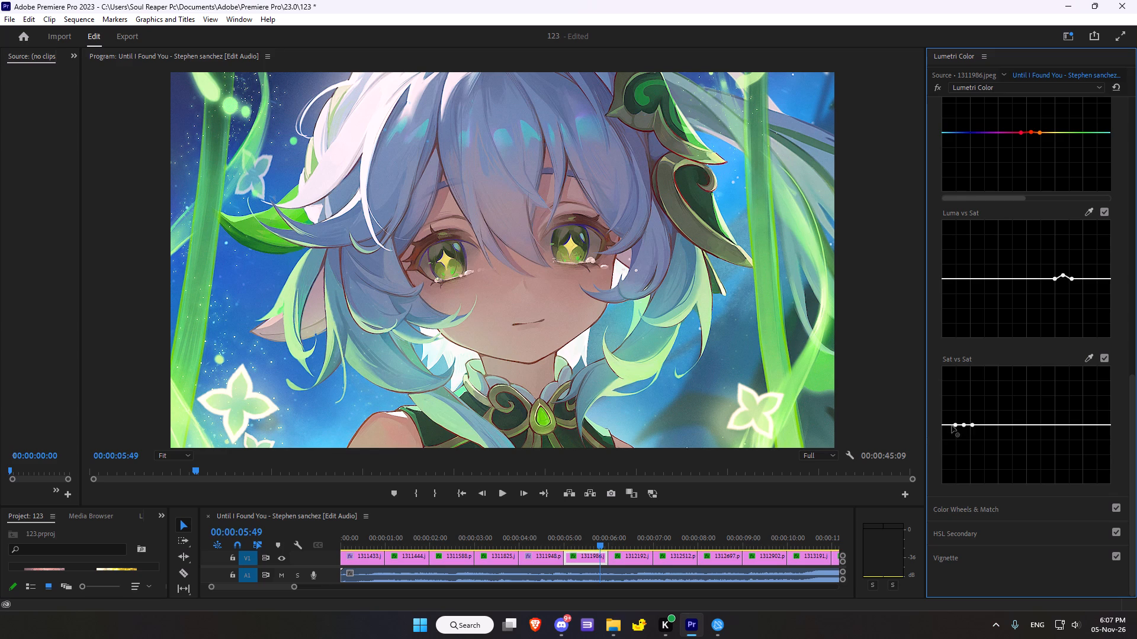
{"action": "left_click_drag", "start_coordinate": [963, 425], "coordinate": [961, 382]}
{"action": "left_click_drag", "start_coordinate": [961, 382], "coordinate": [964, 425]}
{"action": "left_click_drag", "start_coordinate": [964, 425], "coordinate": [969, 427]}
{"action": "left_click_drag", "start_coordinate": [969, 427], "coordinate": [968, 446]}
{"action": "left_click_drag", "start_coordinate": [968, 446], "coordinate": [964, 444]}
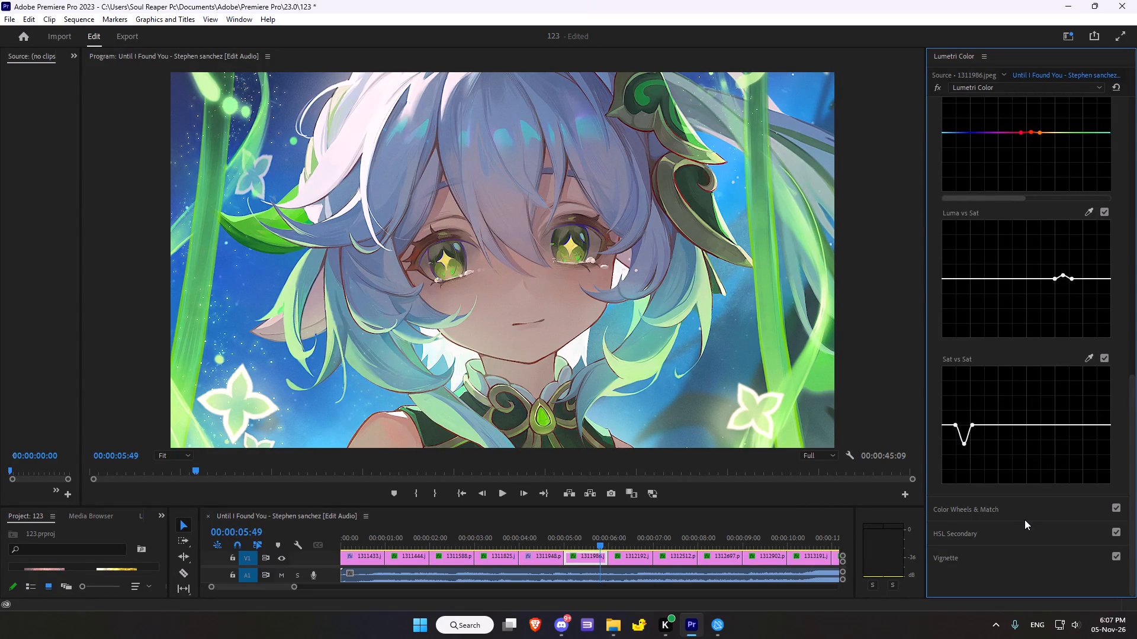
Using the color wheels, shift 1311986.jpeg's midtones slightly toward magenta-red and shadows slightly toward red, and set the highlights at the neutral center.
{"action": "scroll", "coordinate": [947, 492], "scroll_direction": "down", "scroll_amount": 3}
{"action": "left_click_drag", "start_coordinate": [991, 516], "coordinate": [987, 535]}
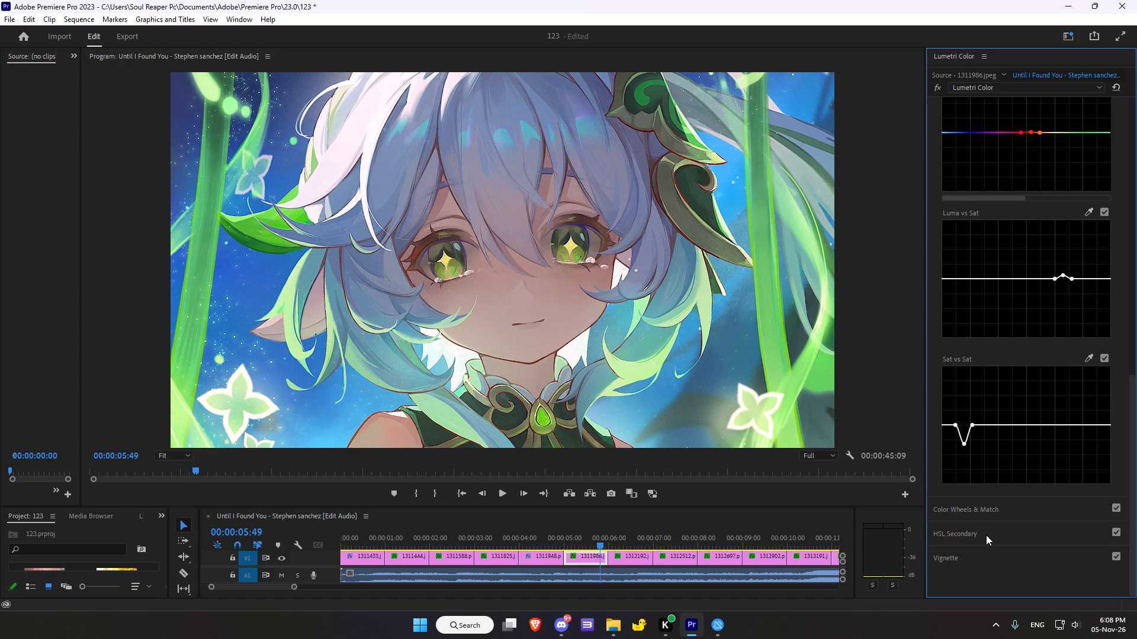
{"action": "left_click", "coordinate": [965, 509]}
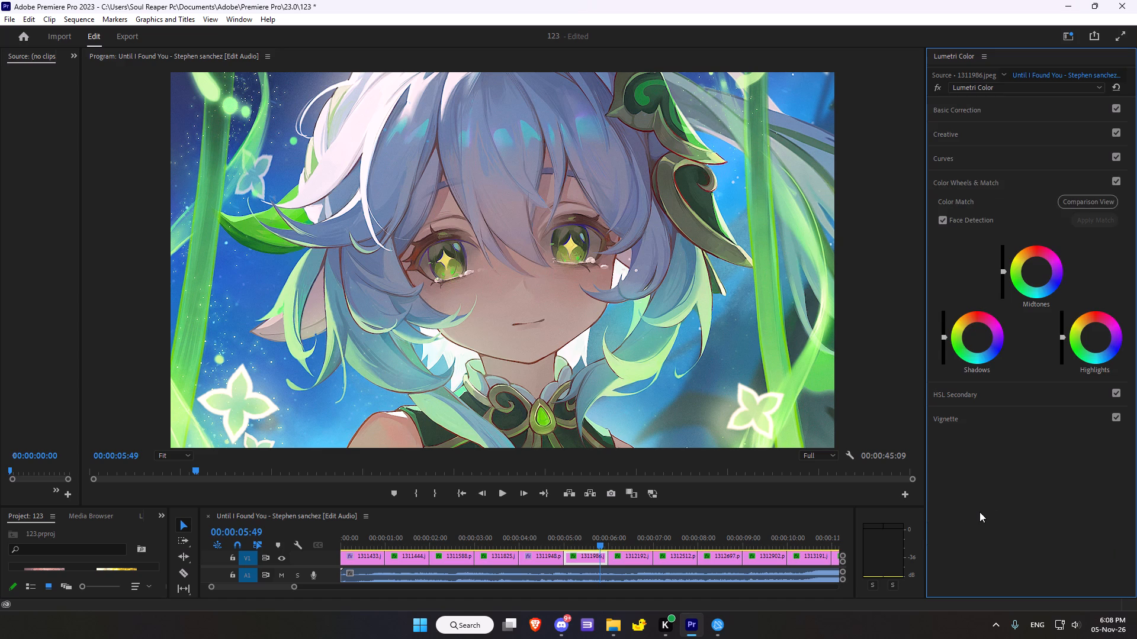
{"action": "double_click", "coordinate": [1038, 272]}
{"action": "left_click_drag", "start_coordinate": [1039, 272], "coordinate": [1051, 257]}
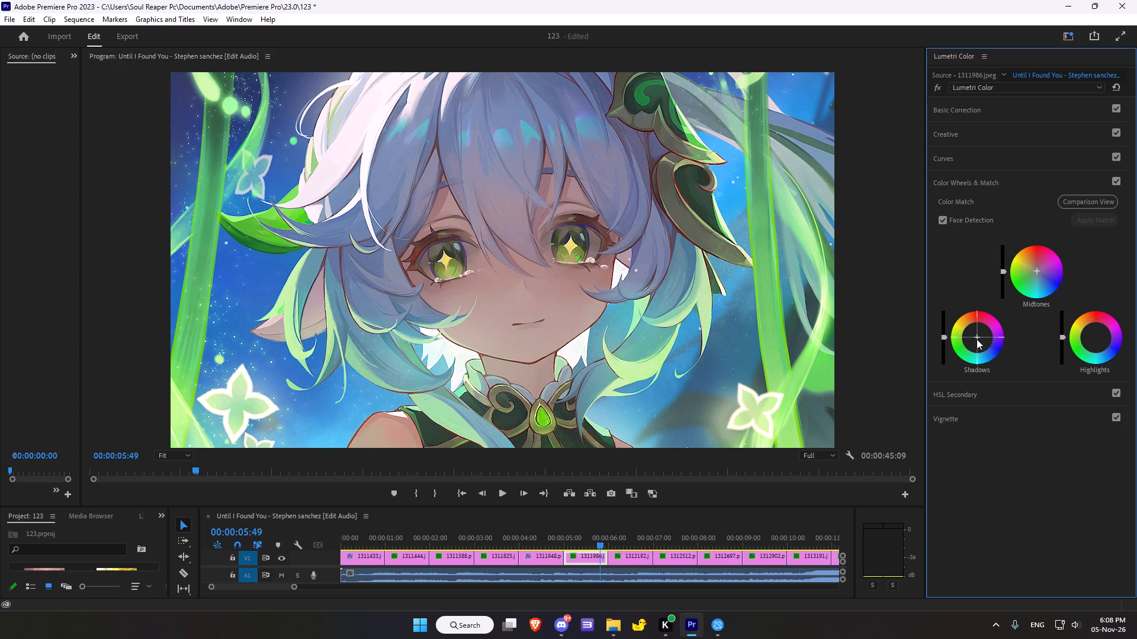
{"action": "left_click_drag", "start_coordinate": [977, 339], "coordinate": [981, 311]}
{"action": "left_click_drag", "start_coordinate": [981, 311], "coordinate": [971, 312]}
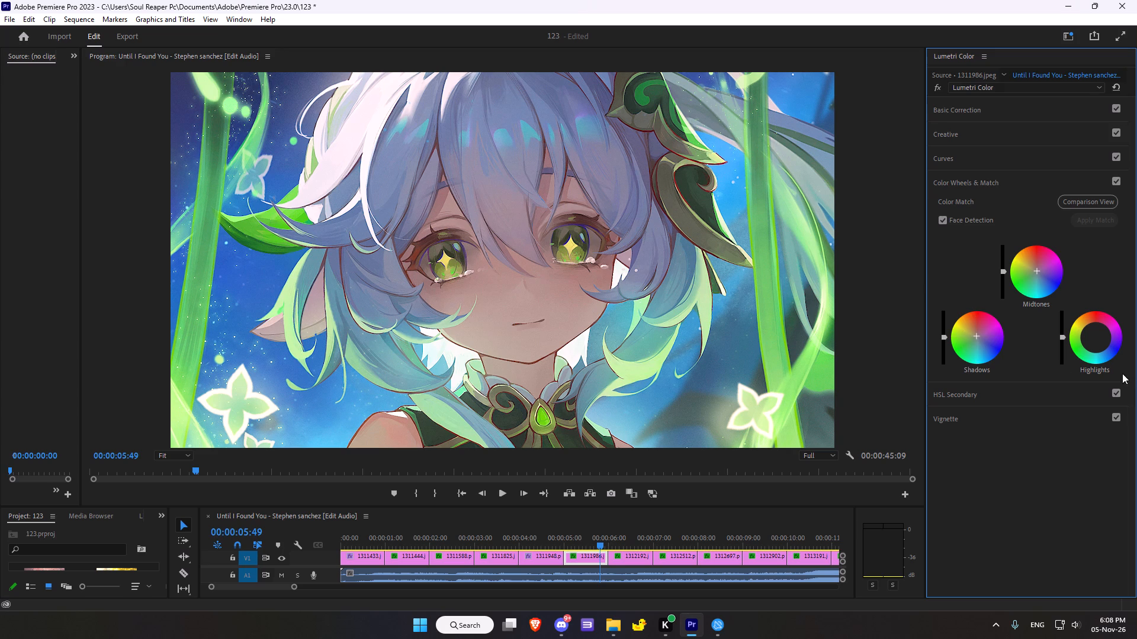
{"action": "left_click", "coordinate": [1094, 336]}
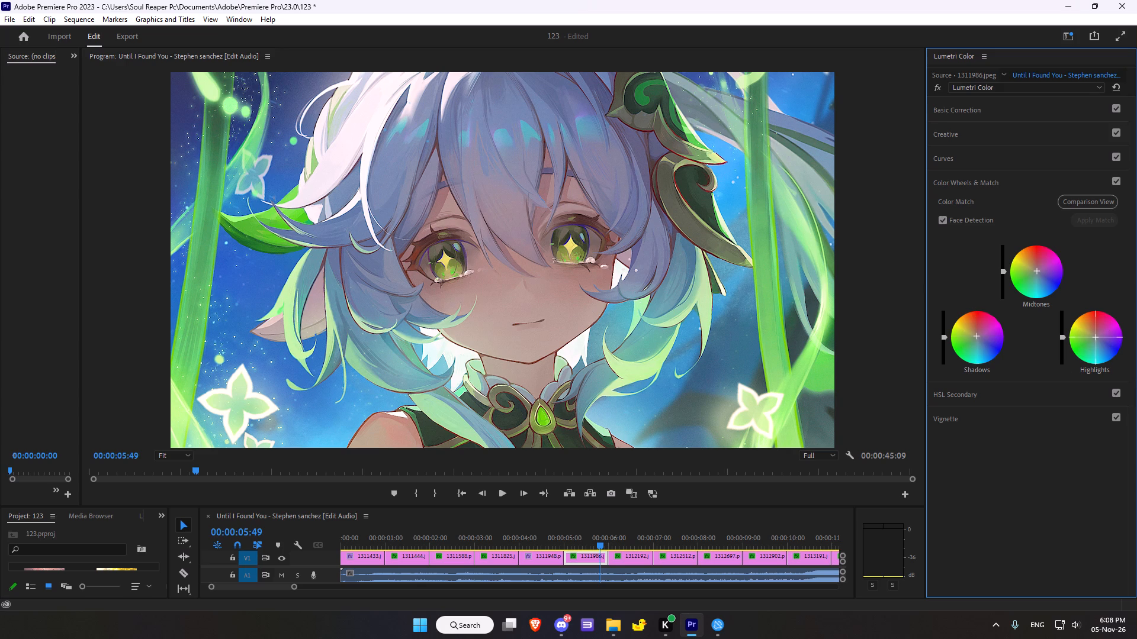
In the HSL Secondary correction, set contrast to 34.8, tint to -14.1 and temperature to 7.6, and lower the saturation.
{"action": "left_click", "coordinate": [955, 394]}
{"action": "scroll", "coordinate": [988, 344], "scroll_direction": "down", "scroll_amount": 13}
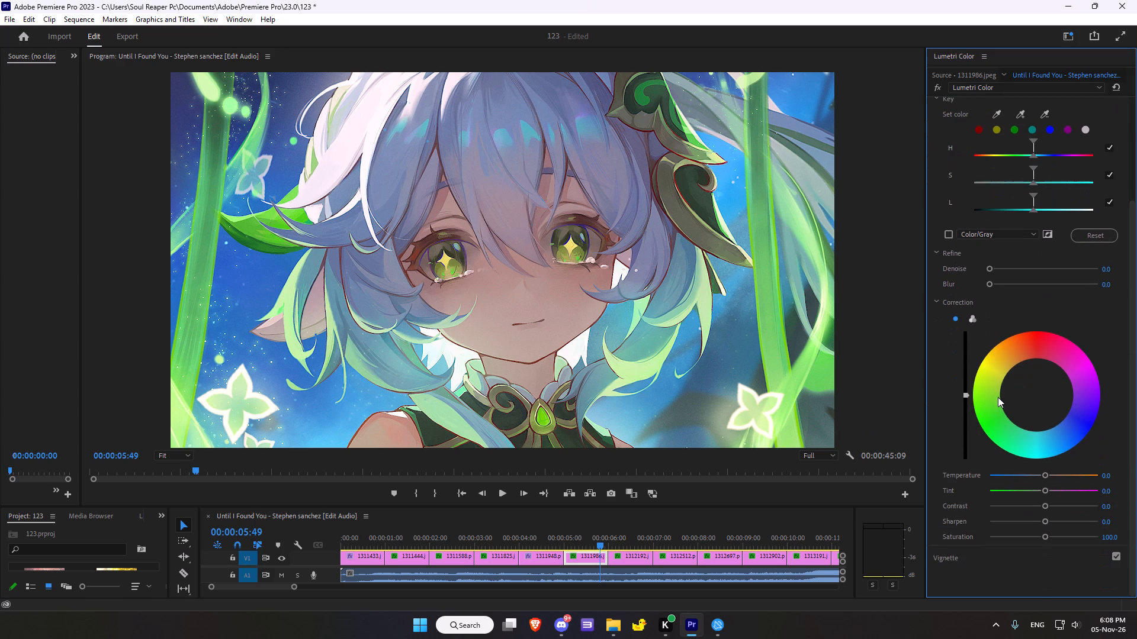
{"action": "scroll", "coordinate": [998, 397], "scroll_direction": "down", "scroll_amount": 6}
{"action": "left_click_drag", "start_coordinate": [1049, 508], "coordinate": [1051, 504]}
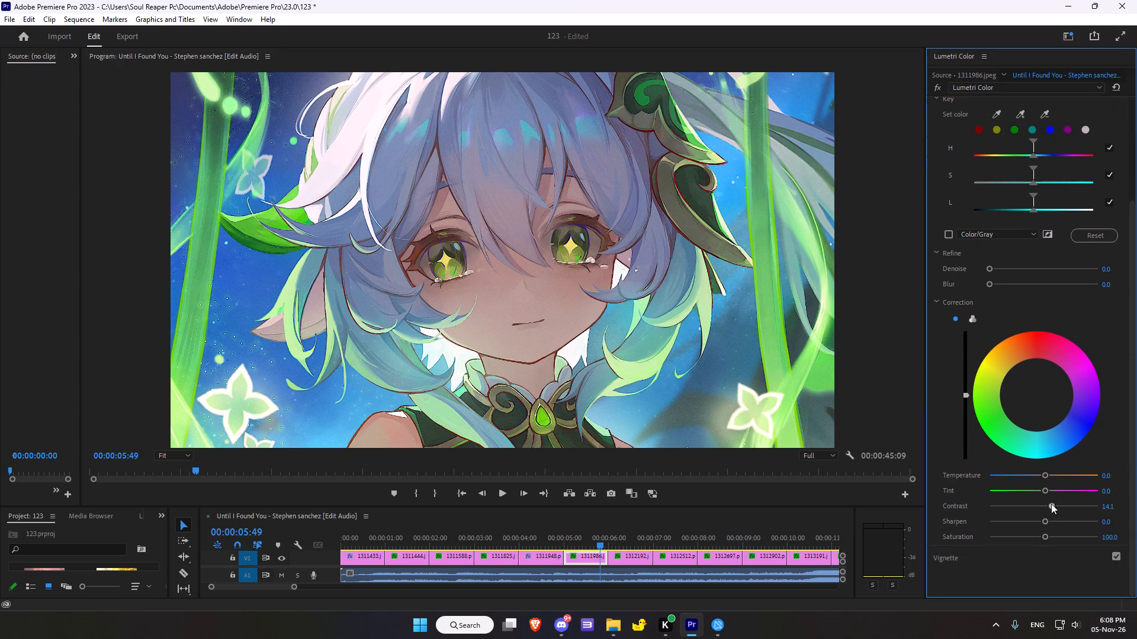
{"action": "left_click_drag", "start_coordinate": [1051, 504], "coordinate": [1062, 505]}
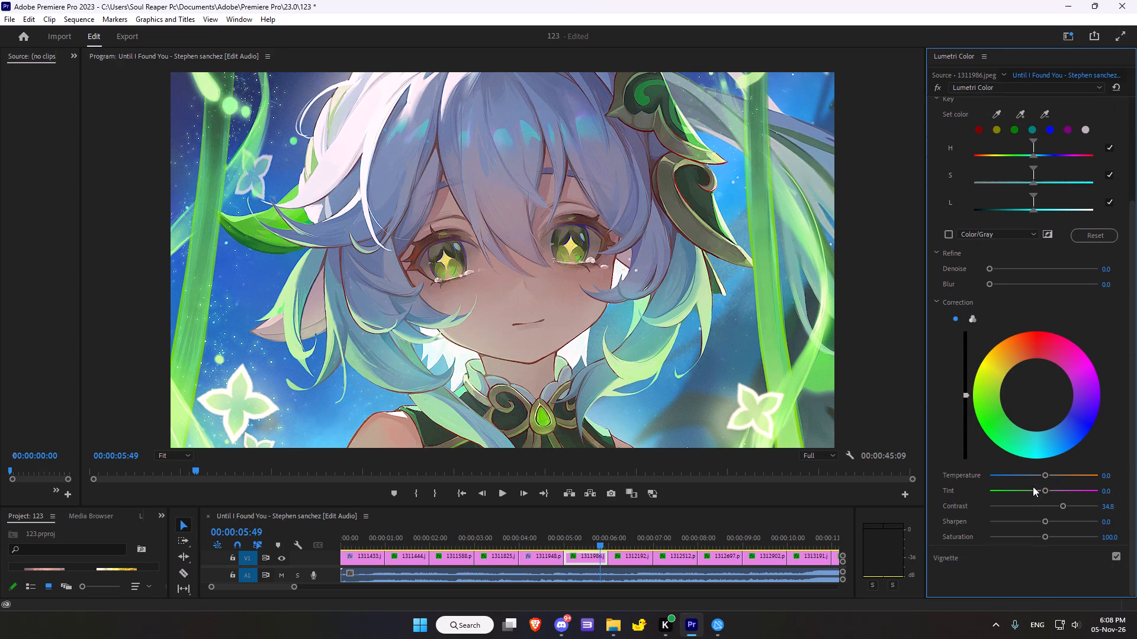
{"action": "left_click_drag", "start_coordinate": [1042, 488], "coordinate": [1035, 490]}
{"action": "left_click", "coordinate": [1043, 477]}
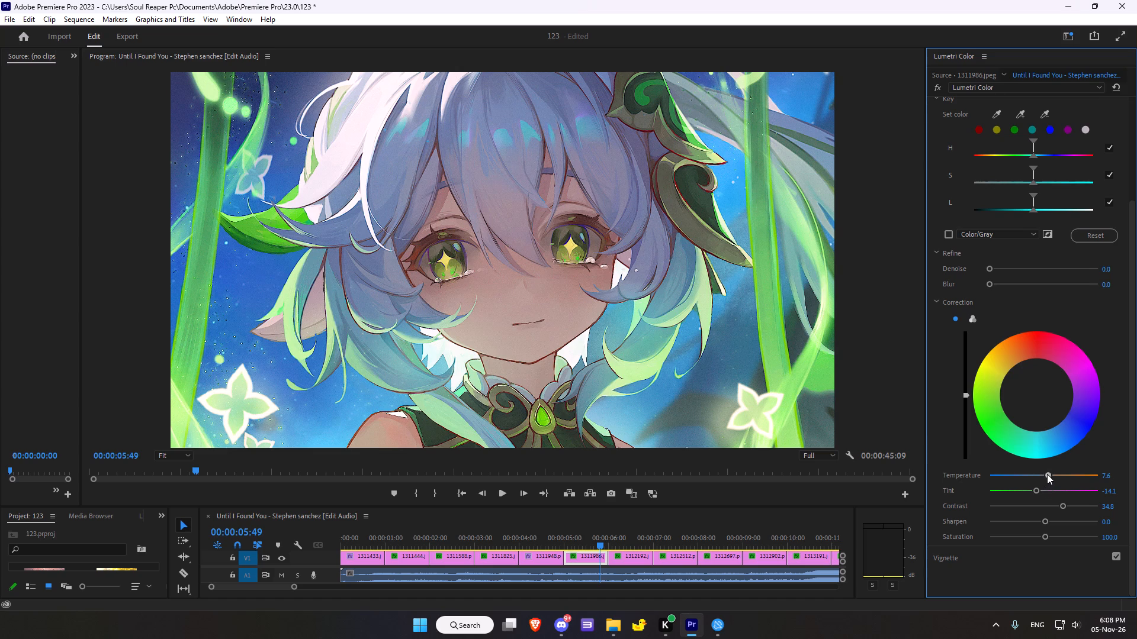
{"action": "scroll", "coordinate": [1032, 486], "scroll_direction": "down", "scroll_amount": 3}
{"action": "left_click_drag", "start_coordinate": [1043, 538], "coordinate": [1030, 539]}
Reset the vignette settings, then set amount to -0.8, midpoint to 46.7, roundness to -13.0 and feather to 57.1.
{"action": "left_click", "coordinate": [969, 559]}
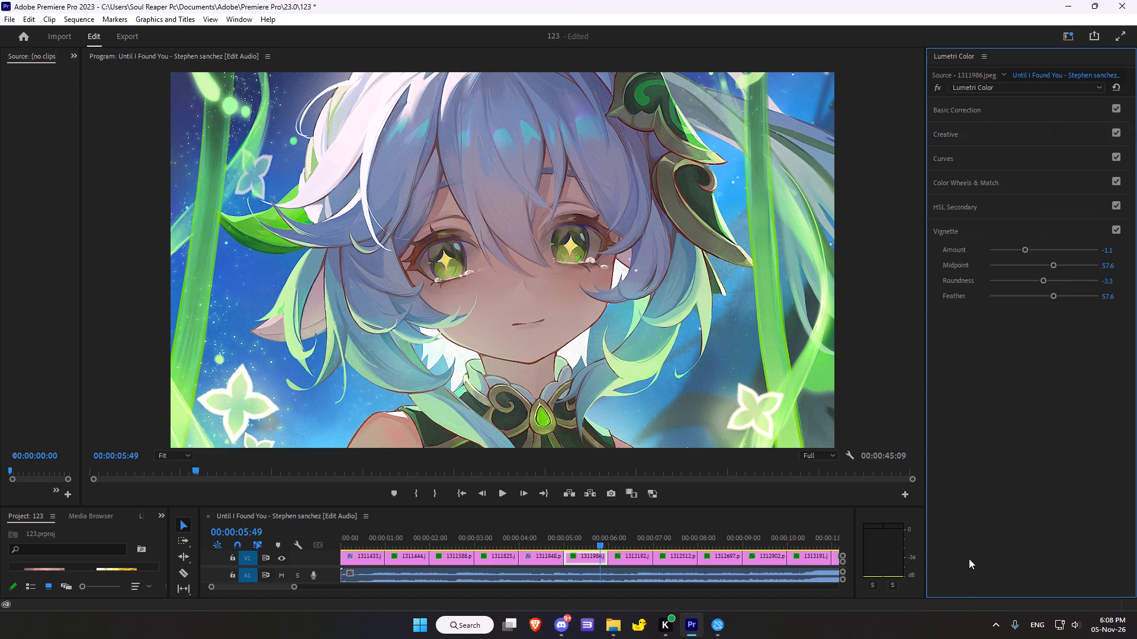
{"action": "double_click", "coordinate": [1032, 246]}
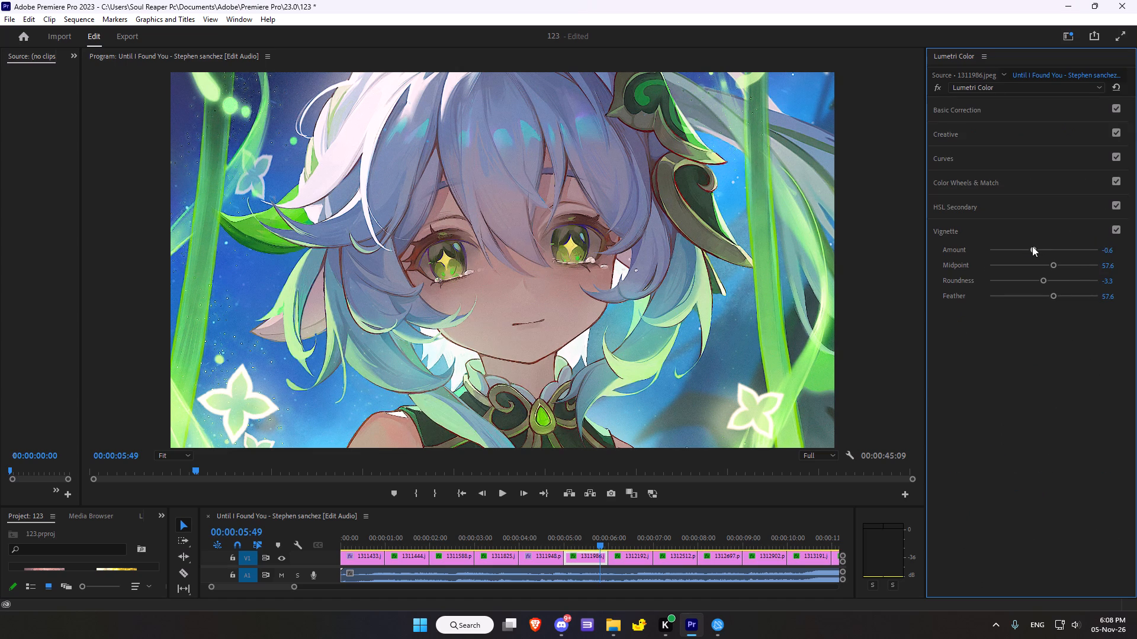
{"action": "double_click", "coordinate": [1048, 259]}
{"action": "double_click", "coordinate": [1045, 265]}
{"action": "double_click", "coordinate": [1040, 281]}
{"action": "double_click", "coordinate": [1051, 297]}
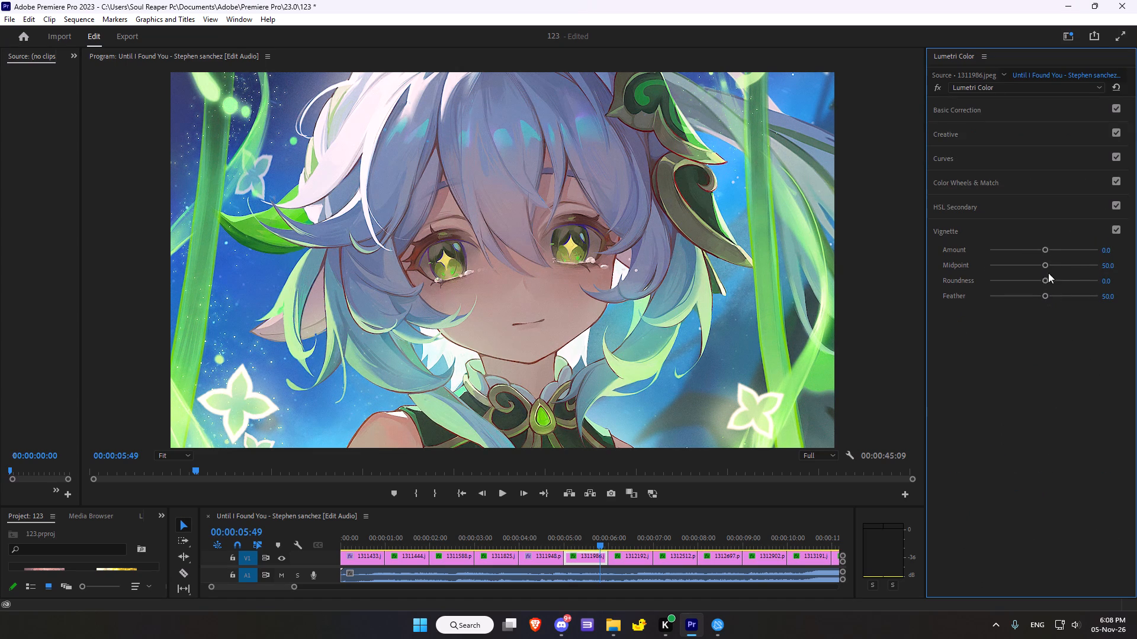
{"action": "left_click_drag", "start_coordinate": [1045, 250], "coordinate": [1035, 249]}
{"action": "left_click_drag", "start_coordinate": [1044, 250], "coordinate": [1038, 249]}
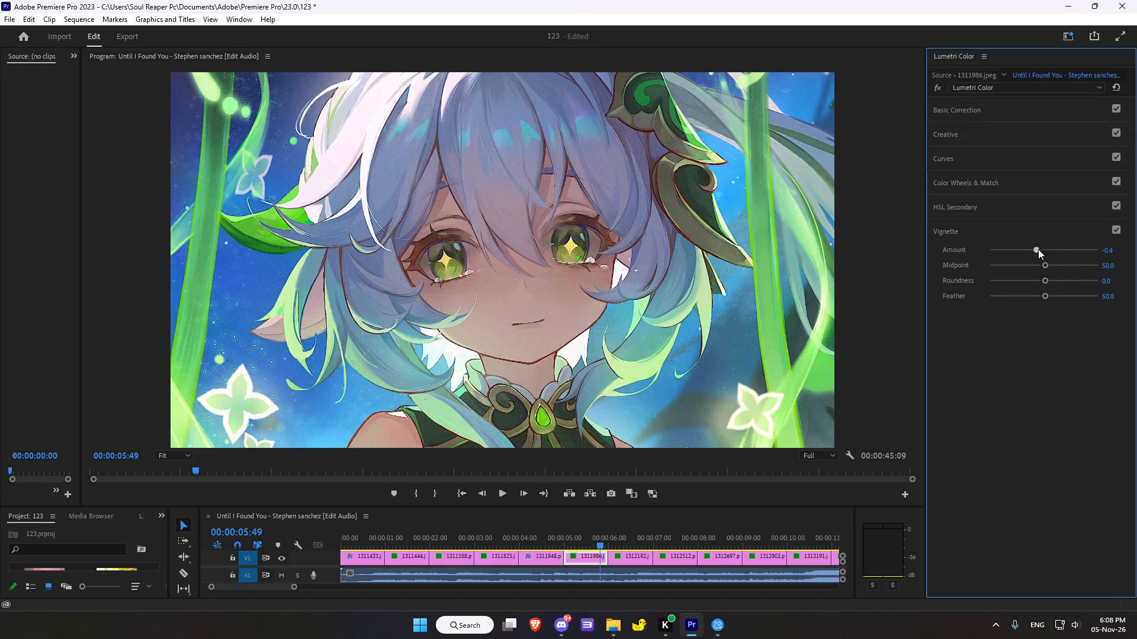
{"action": "left_click_drag", "start_coordinate": [1038, 249], "coordinate": [1029, 252]}
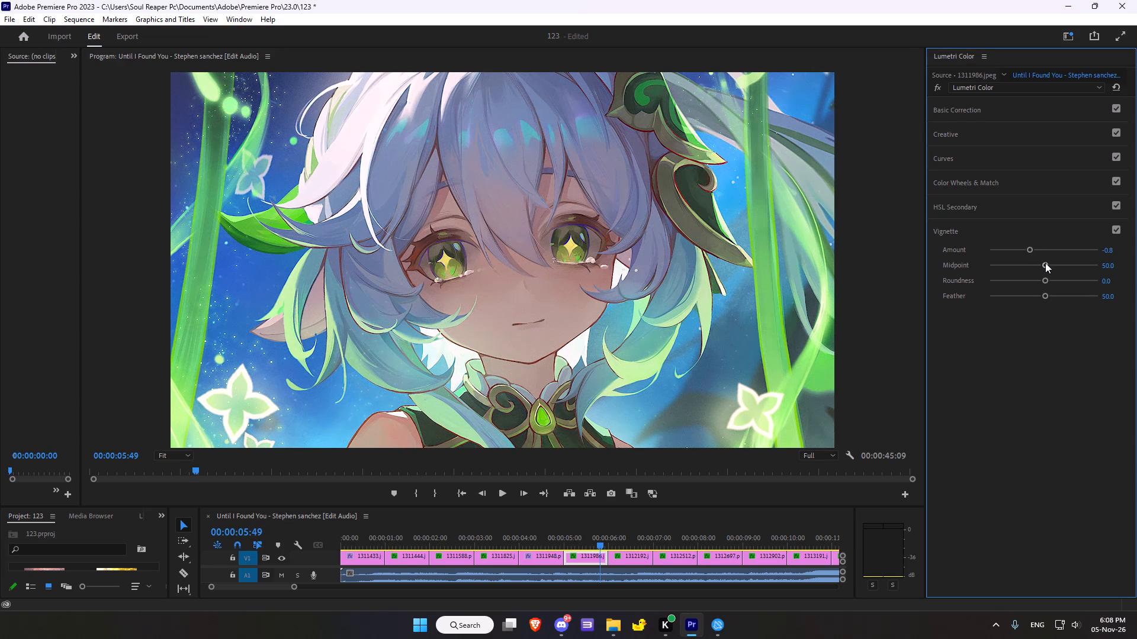
{"action": "left_click_drag", "start_coordinate": [1045, 263], "coordinate": [1022, 267]}
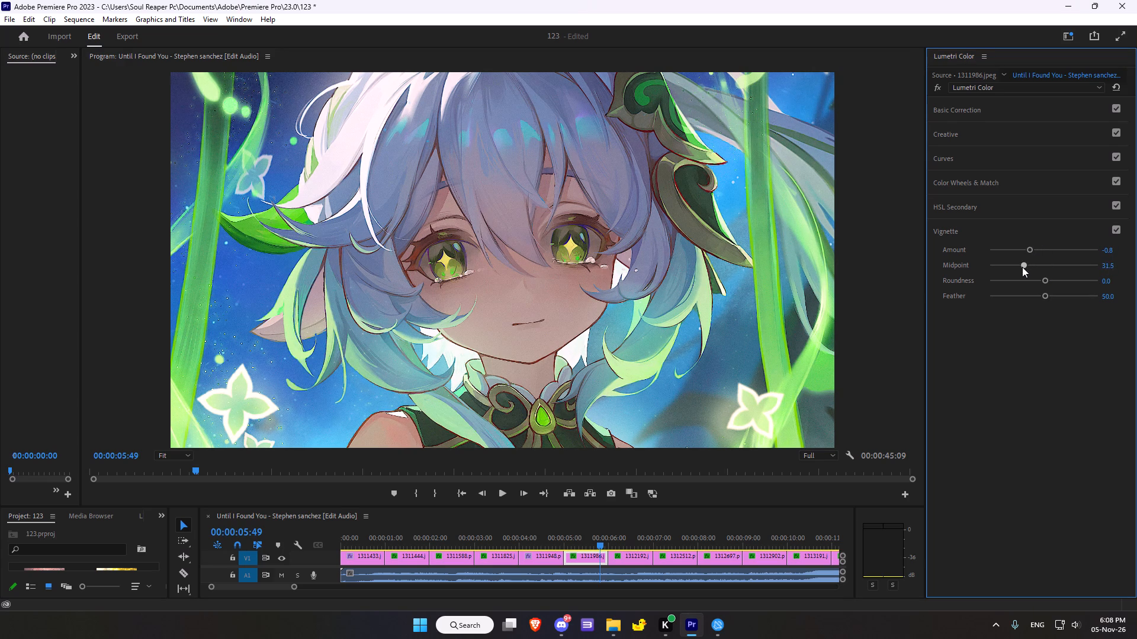
{"action": "left_click_drag", "start_coordinate": [1022, 267], "coordinate": [1039, 261]}
{"action": "left_click_drag", "start_coordinate": [1047, 277], "coordinate": [1036, 279]}
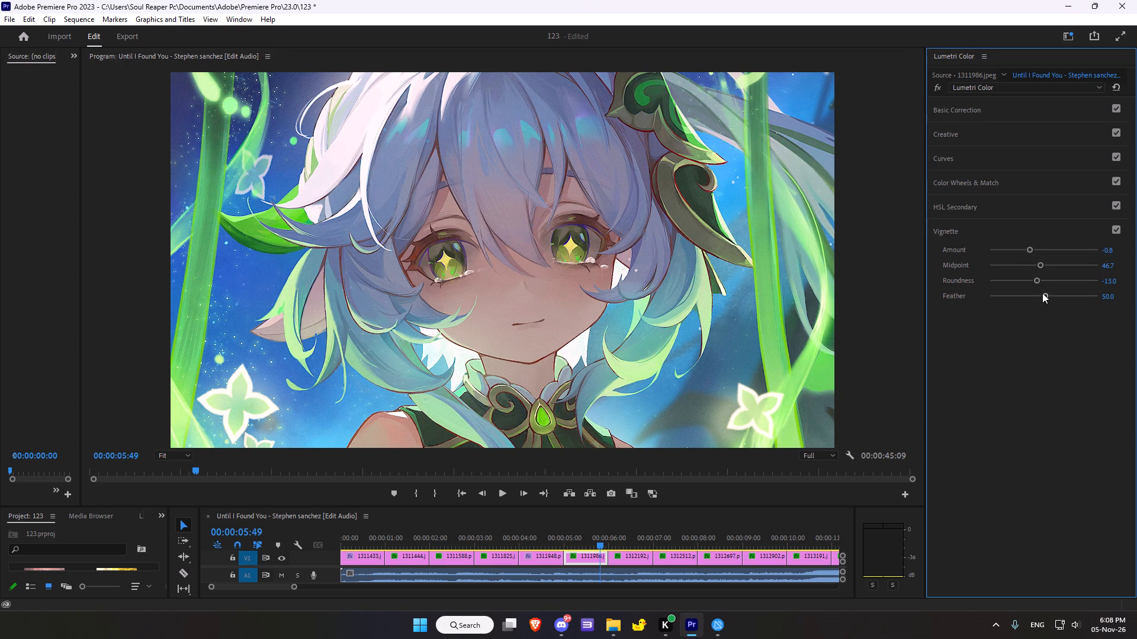
{"action": "left_click_drag", "start_coordinate": [1043, 293], "coordinate": [1051, 292]}
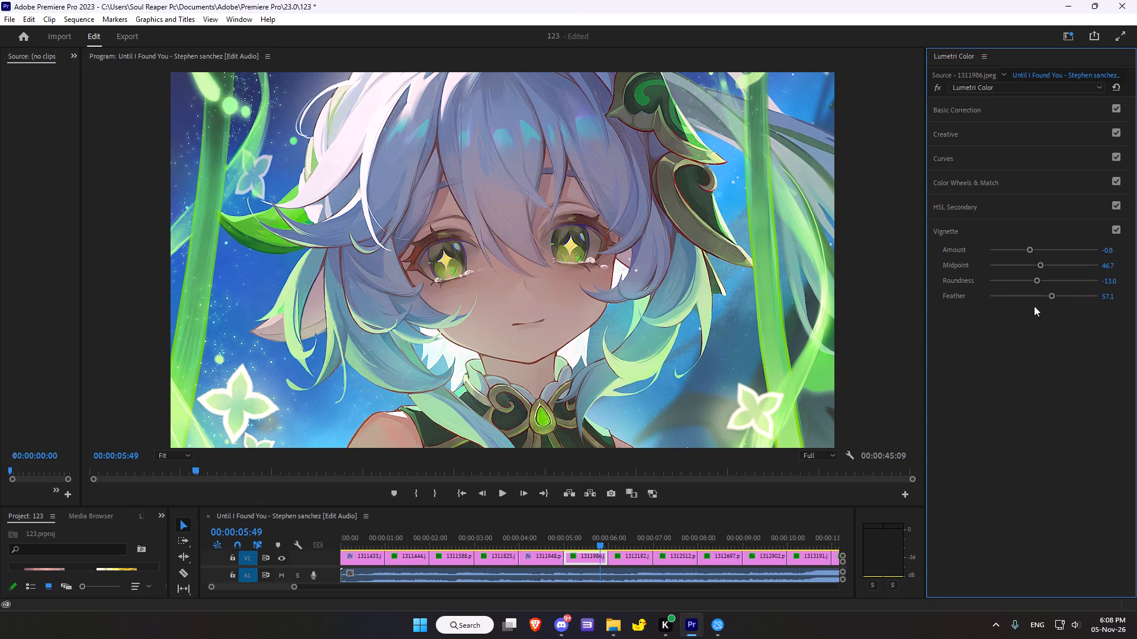
Step forward from 1311986.jpeg into clip 1312192.jpg and back to 00:00:05:36 to compare the two grades.
{"action": "scroll", "coordinate": [657, 452], "scroll_direction": "down", "scroll_amount": 6}
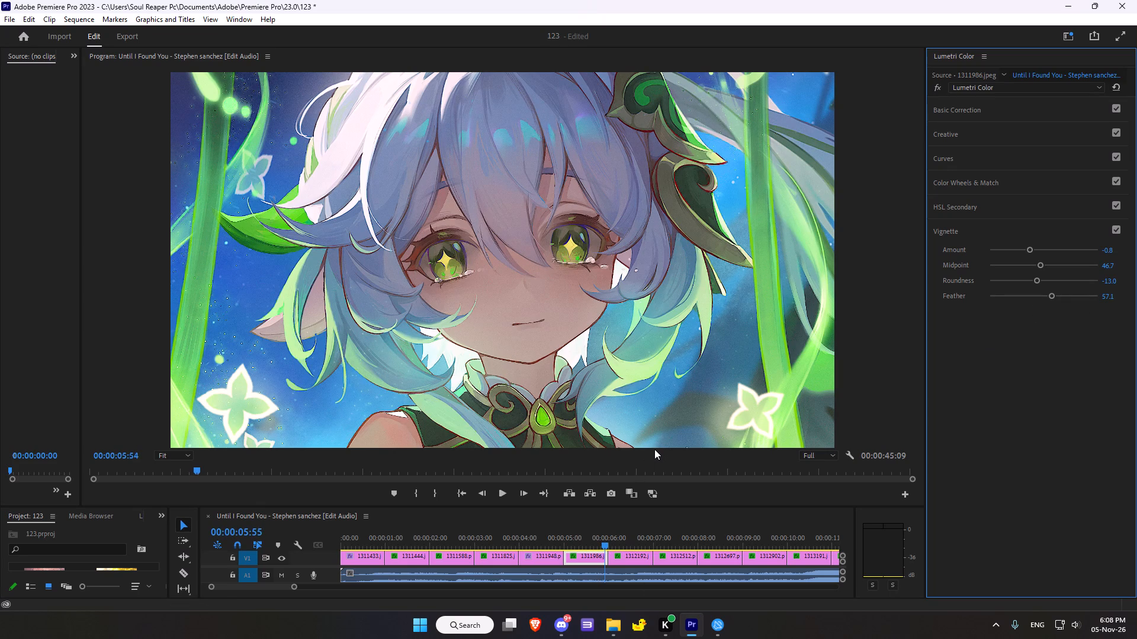
{"action": "scroll", "coordinate": [654, 451], "scroll_direction": "down", "scroll_amount": 8}
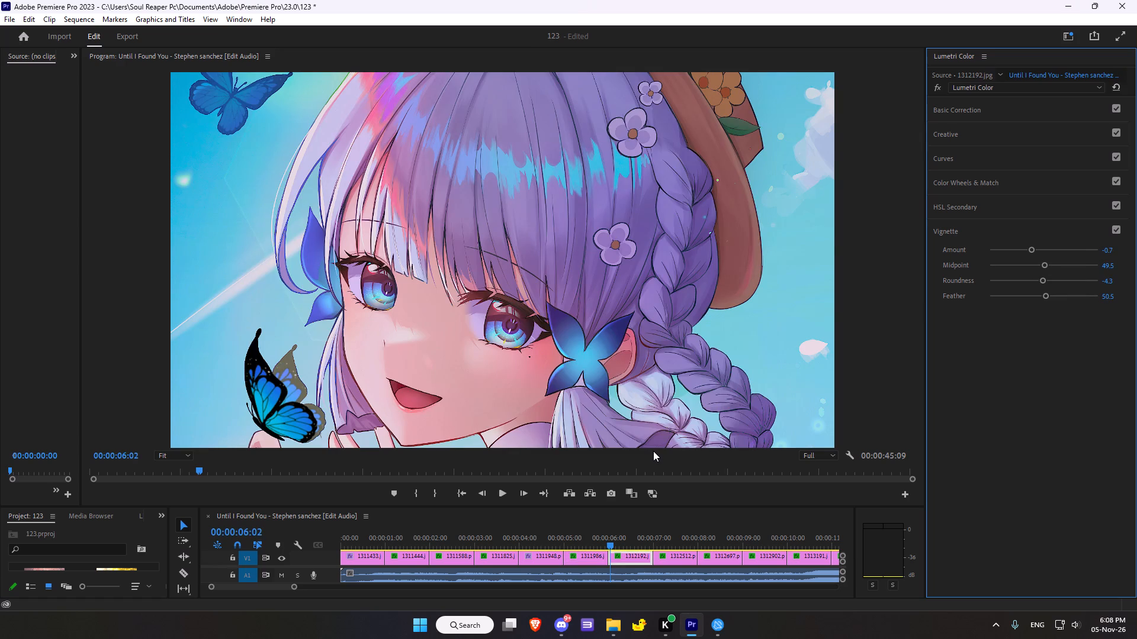
{"action": "scroll", "coordinate": [653, 451], "scroll_direction": "up", "scroll_amount": 18}
{"action": "scroll", "coordinate": [653, 451], "scroll_direction": "up", "scroll_amount": 3}
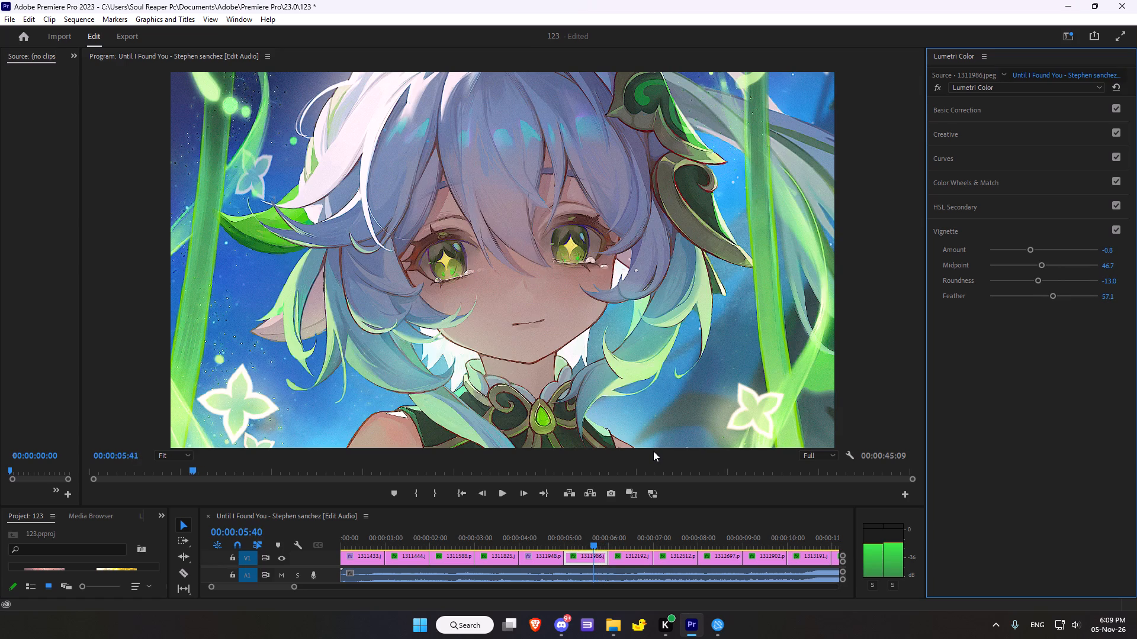
{"action": "scroll", "coordinate": [653, 451], "scroll_direction": "up", "scroll_amount": 4}
{"action": "scroll", "coordinate": [652, 454], "scroll_direction": "down", "scroll_amount": 2}
{"action": "scroll", "coordinate": [652, 454], "scroll_direction": "up", "scroll_amount": 3}
Step forward through the rest of 1311986.jpeg and into clip 1312192.jpg, stopping at 00:00:06:33 to review its grade.
{"action": "scroll", "coordinate": [652, 454], "scroll_direction": "down", "scroll_amount": 12}
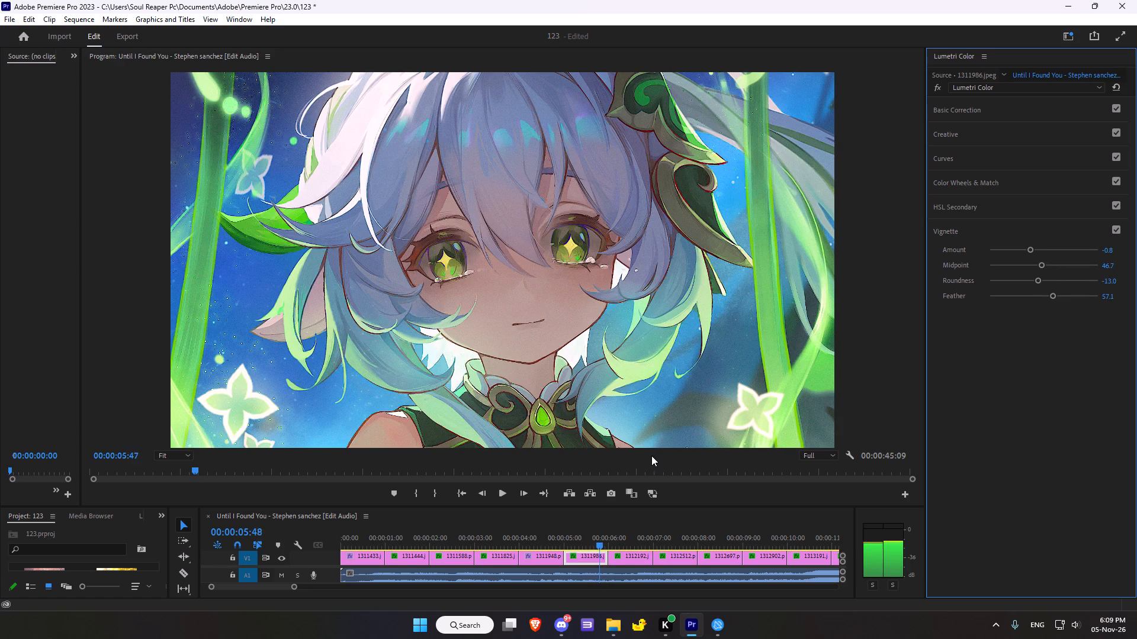
{"action": "scroll", "coordinate": [651, 456], "scroll_direction": "down", "scroll_amount": 1}
{"action": "right_click", "coordinate": [651, 477]}
{"action": "scroll", "coordinate": [651, 477], "scroll_direction": "down", "scroll_amount": 9}
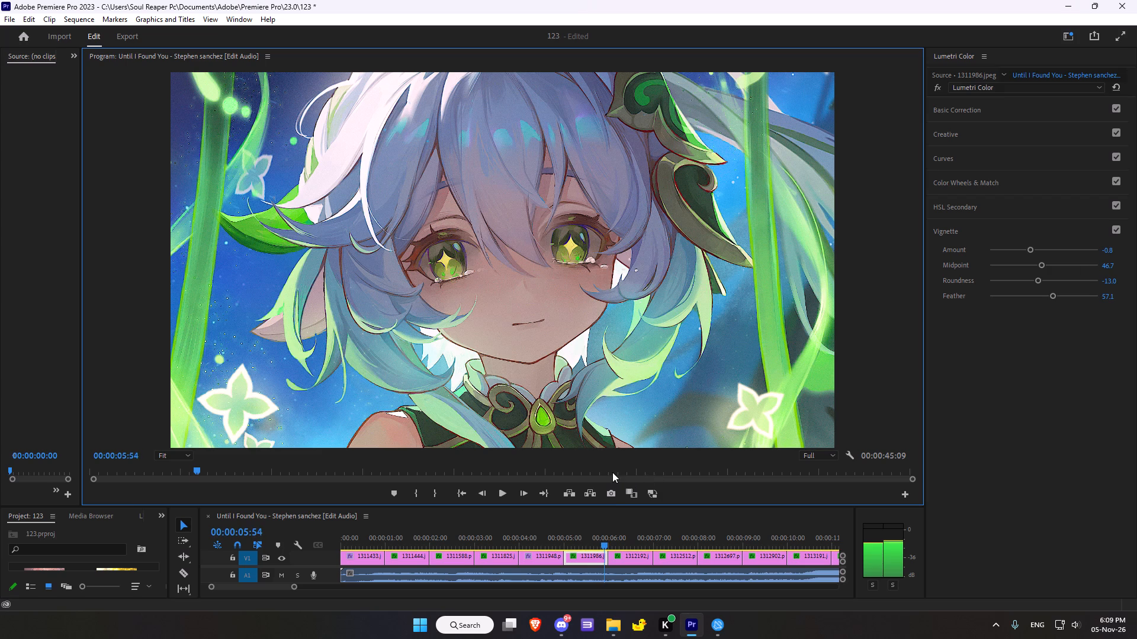
{"action": "scroll", "coordinate": [612, 472], "scroll_direction": "down", "scroll_amount": 15}
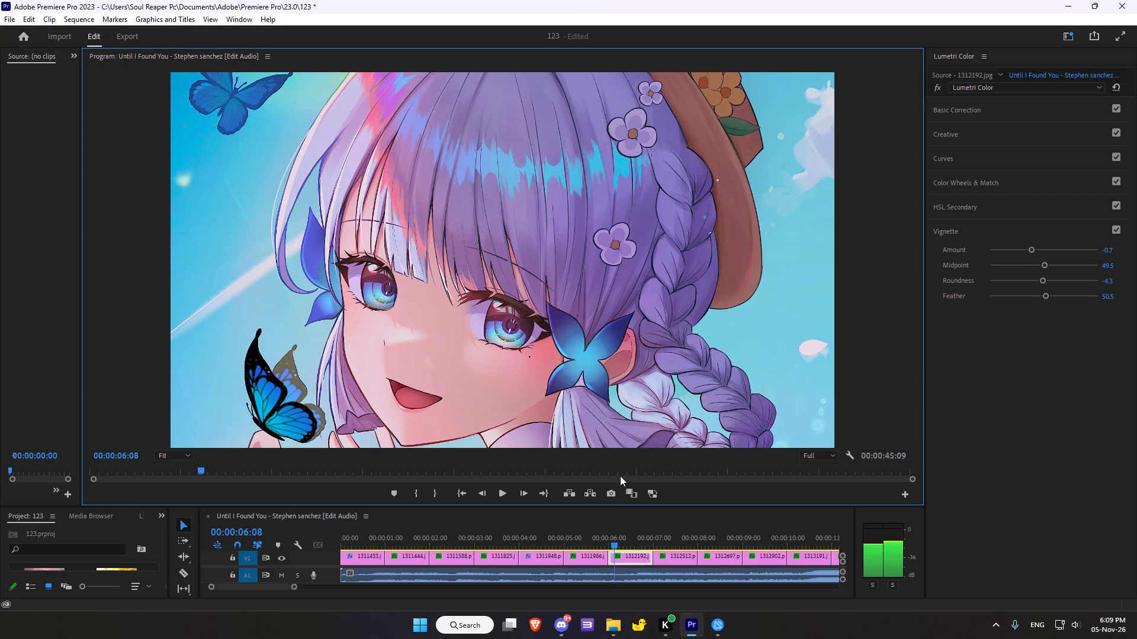
{"action": "scroll", "coordinate": [620, 476], "scroll_direction": "down", "scroll_amount": 4}
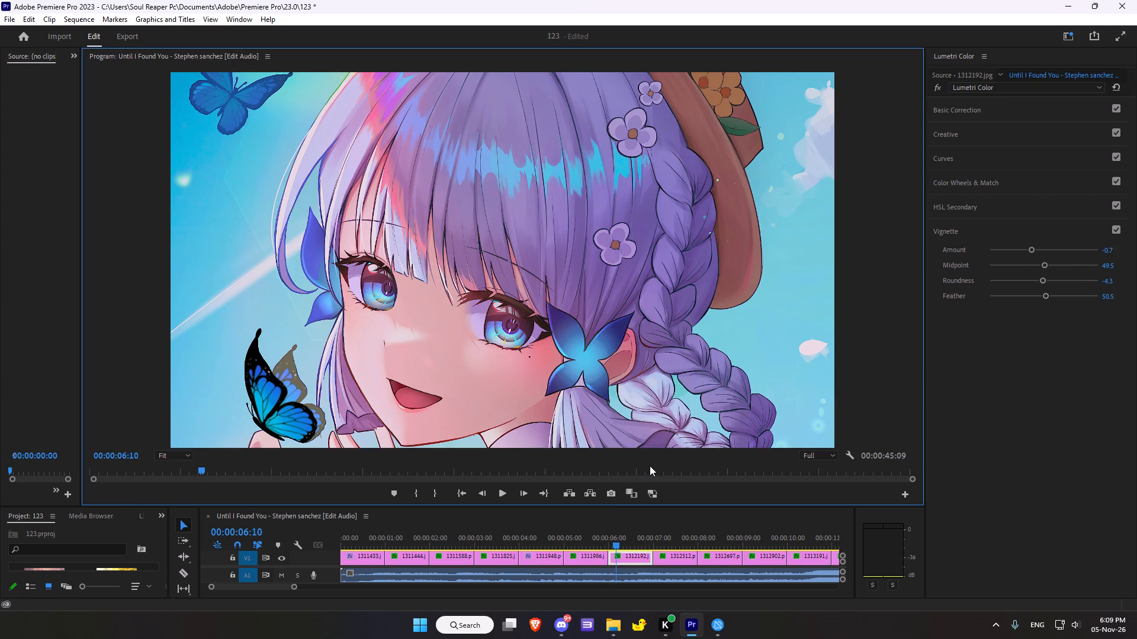
{"action": "scroll", "coordinate": [650, 466], "scroll_direction": "down", "scroll_amount": 17}
{"action": "scroll", "coordinate": [662, 472], "scroll_direction": "down", "scroll_amount": 5}
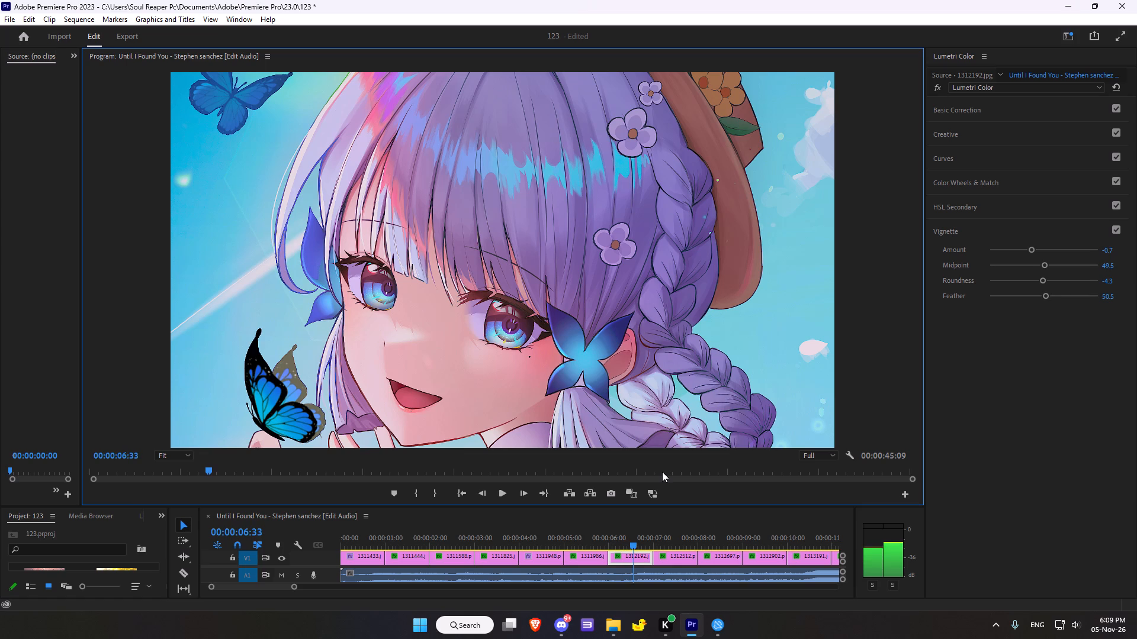
{"action": "scroll", "coordinate": [662, 472], "scroll_direction": "down", "scroll_amount": 1}
{"action": "scroll", "coordinate": [662, 472], "scroll_direction": "up", "scroll_amount": 1}
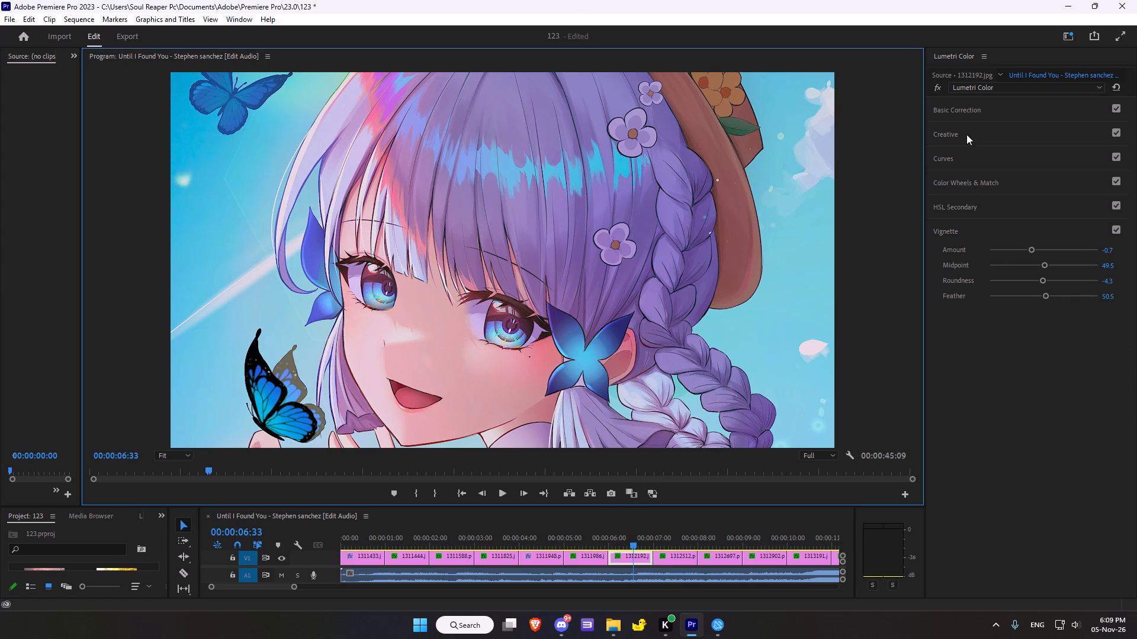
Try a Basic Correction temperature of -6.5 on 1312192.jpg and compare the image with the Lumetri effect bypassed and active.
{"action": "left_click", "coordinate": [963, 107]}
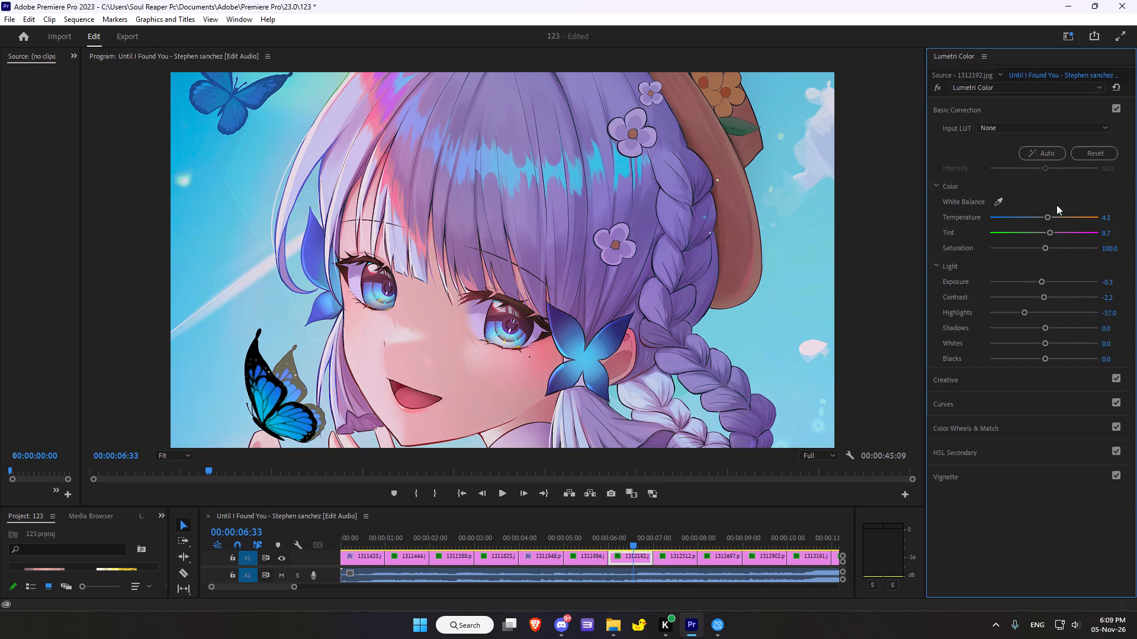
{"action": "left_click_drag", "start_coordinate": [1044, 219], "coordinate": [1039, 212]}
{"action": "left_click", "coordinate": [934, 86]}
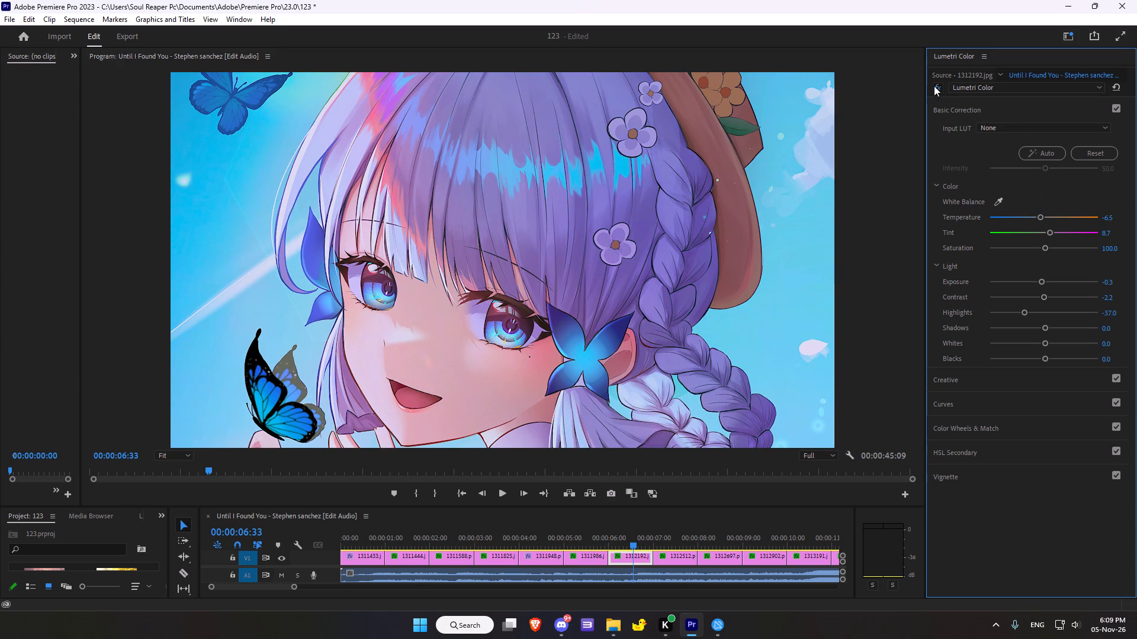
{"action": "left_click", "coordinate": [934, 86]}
Reset the entire Lumetri Color effect on 1312192.jpg.
{"action": "left_click", "coordinate": [1119, 85]}
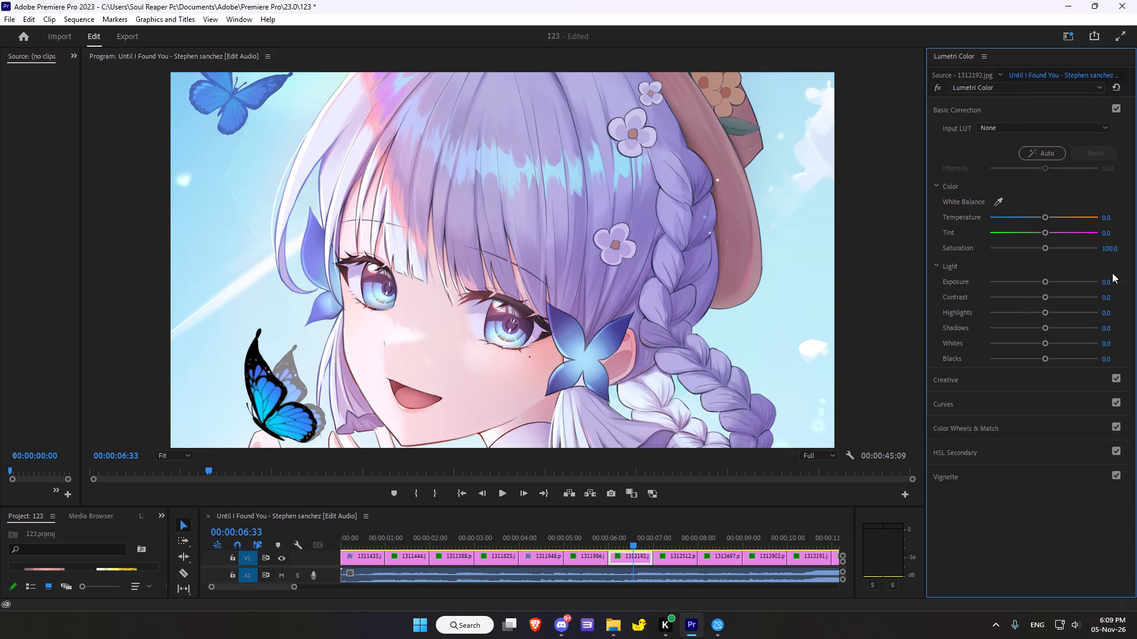
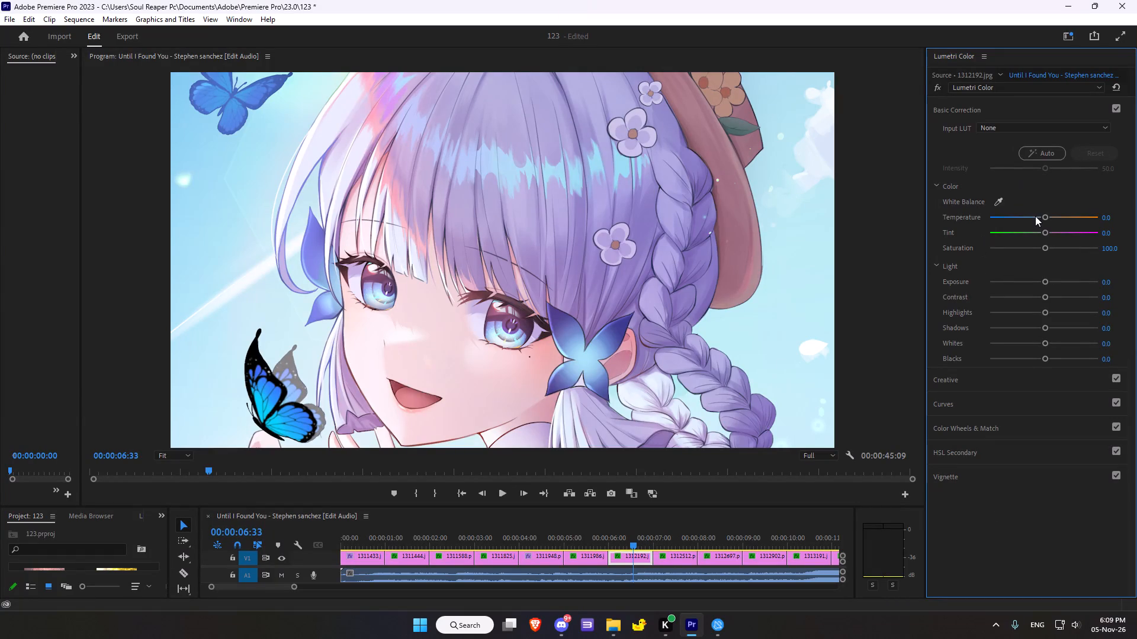
Set the Basic Correction color of 1312192.jpg to temperature 7.6, tint 13.0 and saturation 113.0.
{"action": "double_click", "coordinate": [936, 86]}
{"action": "left_click", "coordinate": [1042, 216]}
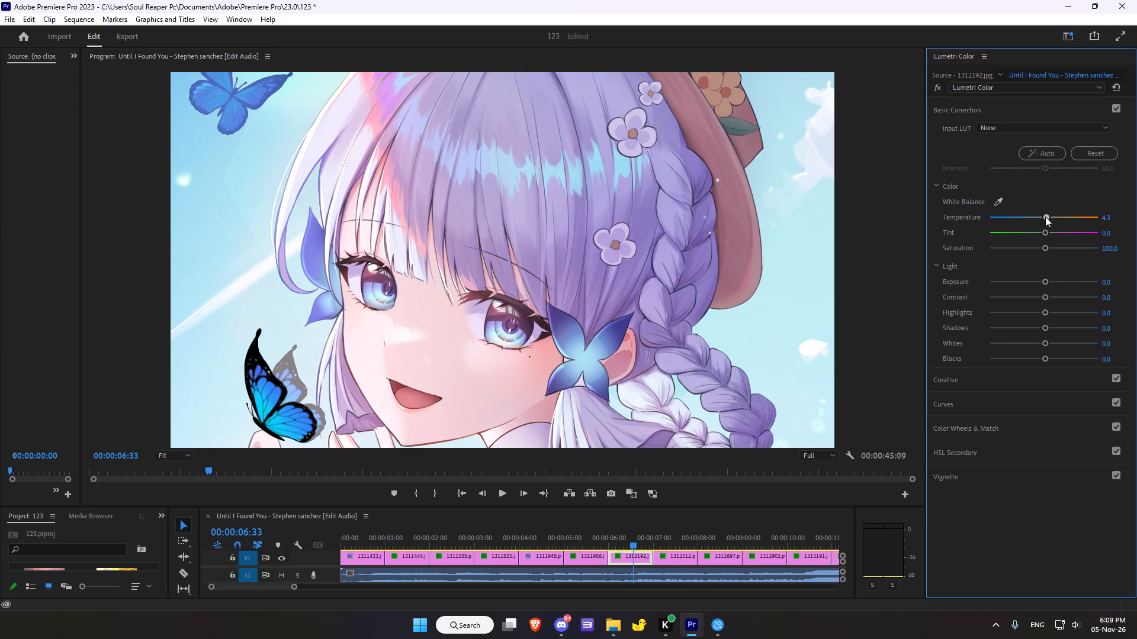
{"action": "left_click_drag", "start_coordinate": [1045, 234], "coordinate": [1053, 228]}
{"action": "left_click_drag", "start_coordinate": [1053, 228], "coordinate": [1038, 235]}
{"action": "left_click_drag", "start_coordinate": [1045, 215], "coordinate": [1035, 220]}
{"action": "left_click_drag", "start_coordinate": [1038, 234], "coordinate": [1050, 233]}
{"action": "left_click_drag", "start_coordinate": [1050, 233], "coordinate": [1046, 235]}
{"action": "left_click", "coordinate": [1038, 219]}
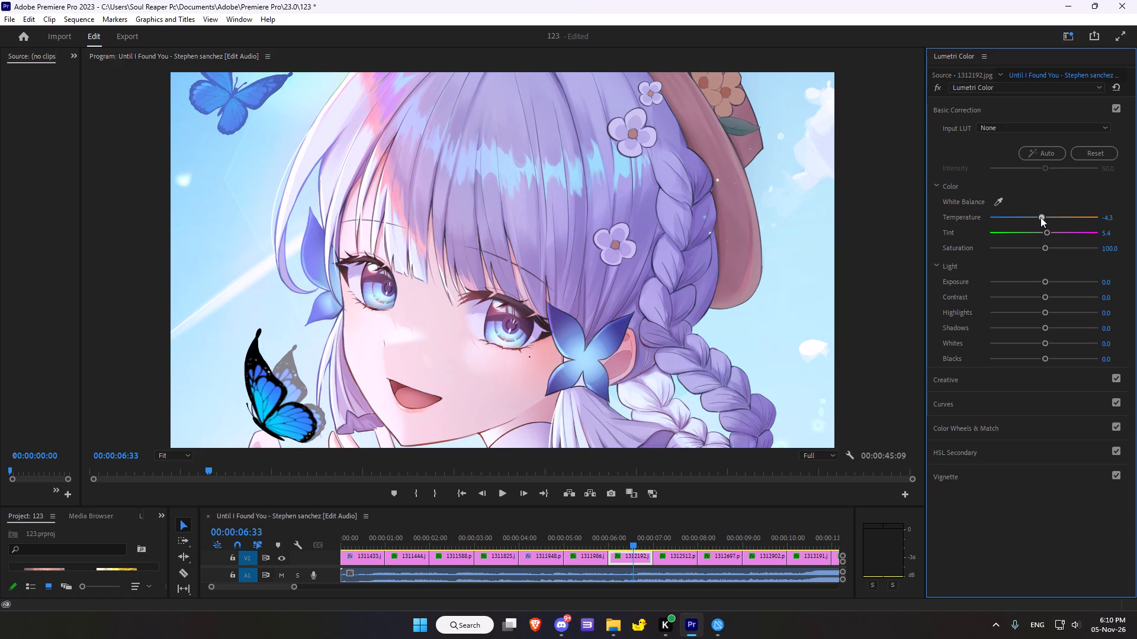
{"action": "left_click_drag", "start_coordinate": [1043, 218], "coordinate": [1047, 215]}
{"action": "left_click_drag", "start_coordinate": [1047, 215], "coordinate": [1049, 214]}
{"action": "left_click", "coordinate": [1046, 231]}
{"action": "left_click_drag", "start_coordinate": [1049, 215], "coordinate": [1045, 217]}
{"action": "left_click_drag", "start_coordinate": [1045, 217], "coordinate": [1042, 218]}
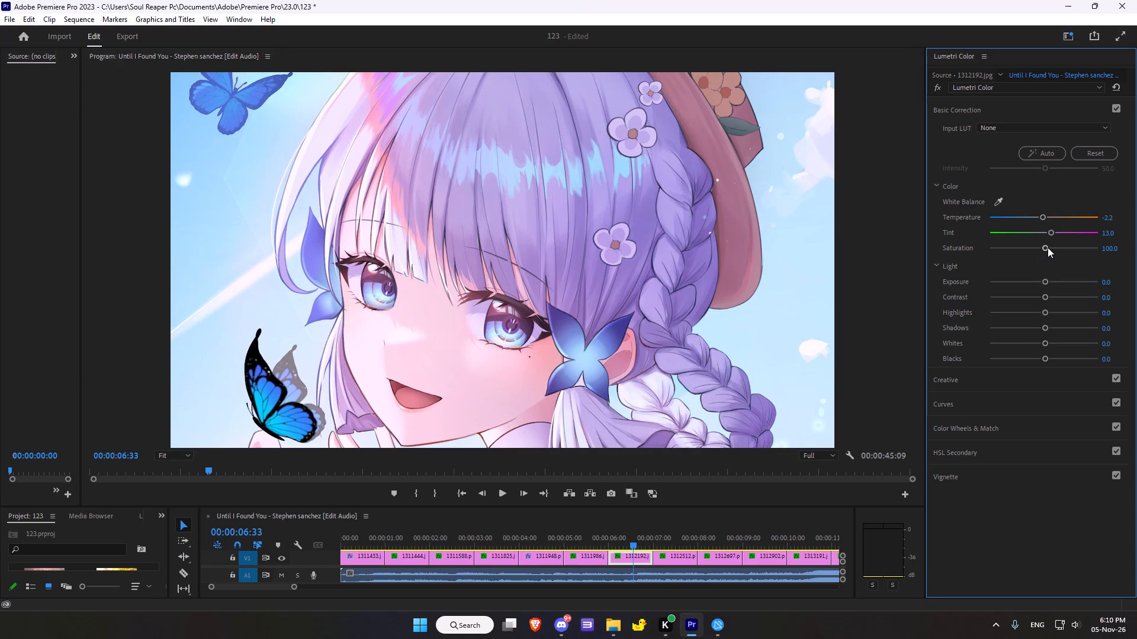
{"action": "left_click", "coordinate": [1048, 247]}
{"action": "left_click_drag", "start_coordinate": [1040, 219], "coordinate": [1047, 219]}
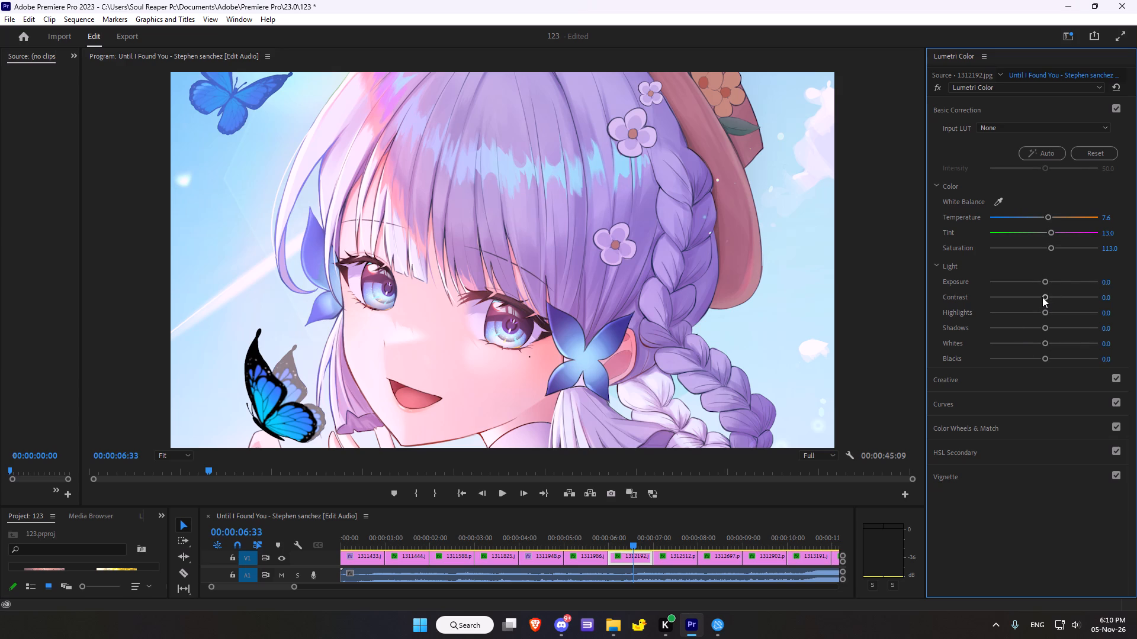
Lower the Basic Correction exposure of 1312192.jpg to -0.5 and raise its contrast to 60.9.
{"action": "left_click_drag", "start_coordinate": [1046, 285], "coordinate": [1049, 284]}
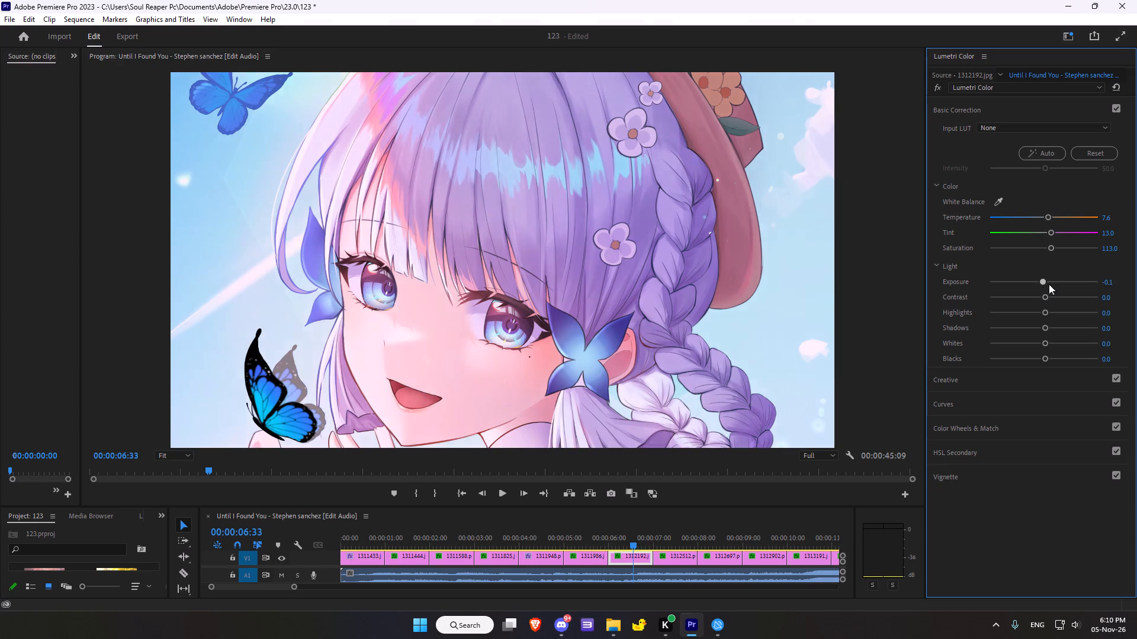
{"action": "left_click_drag", "start_coordinate": [1049, 284], "coordinate": [1039, 285]}
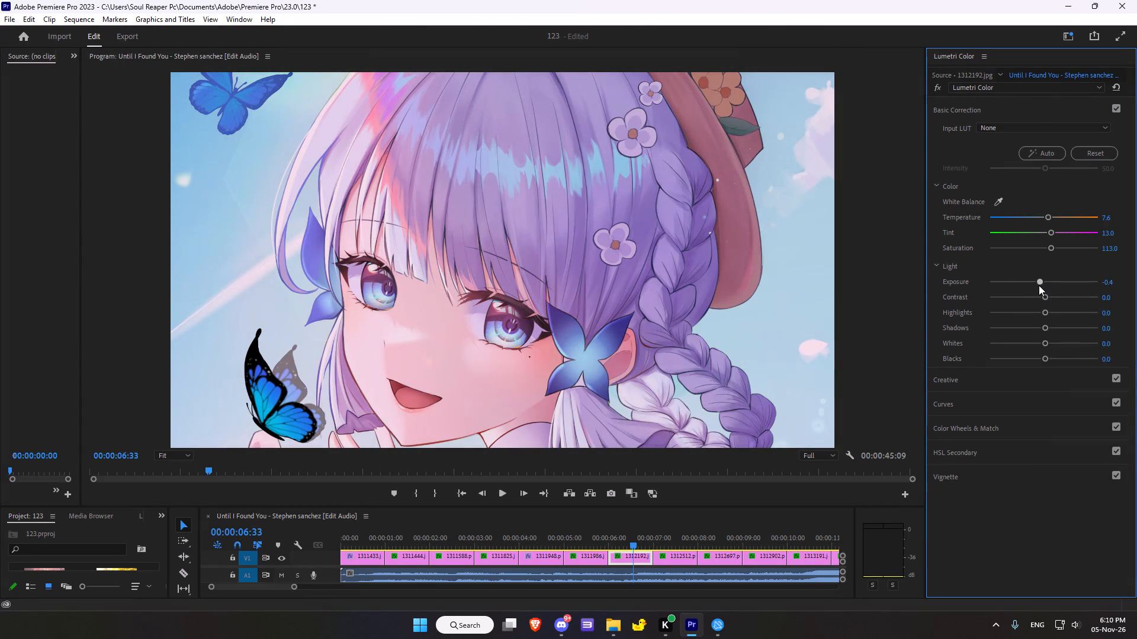
{"action": "left_click_drag", "start_coordinate": [1039, 285], "coordinate": [1038, 286]}
{"action": "left_click_drag", "start_coordinate": [1046, 300], "coordinate": [1075, 296]}
{"action": "left_click_drag", "start_coordinate": [1075, 296], "coordinate": [1076, 296]}
Set highlights to 6.5, shadows to 26.1, whites to 17.4 and blacks to -100.0, and compare the image with Lumetri bypassed and active.
{"action": "left_click", "coordinate": [1048, 315]}
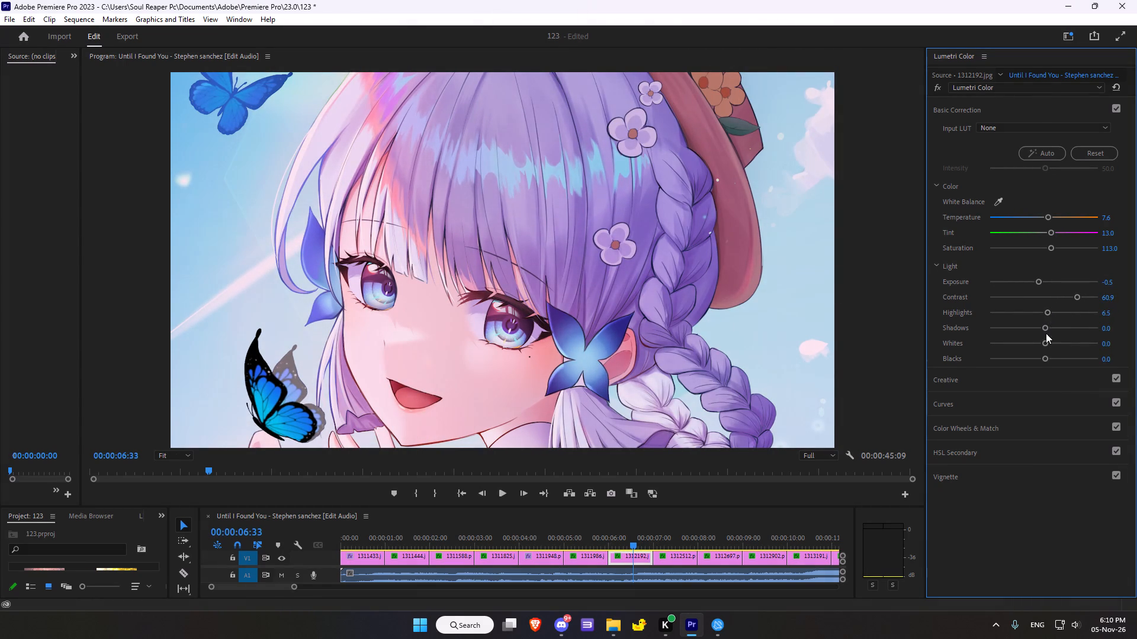
{"action": "left_click_drag", "start_coordinate": [1049, 327], "coordinate": [1057, 324]}
{"action": "left_click_drag", "start_coordinate": [1045, 345], "coordinate": [1056, 346]}
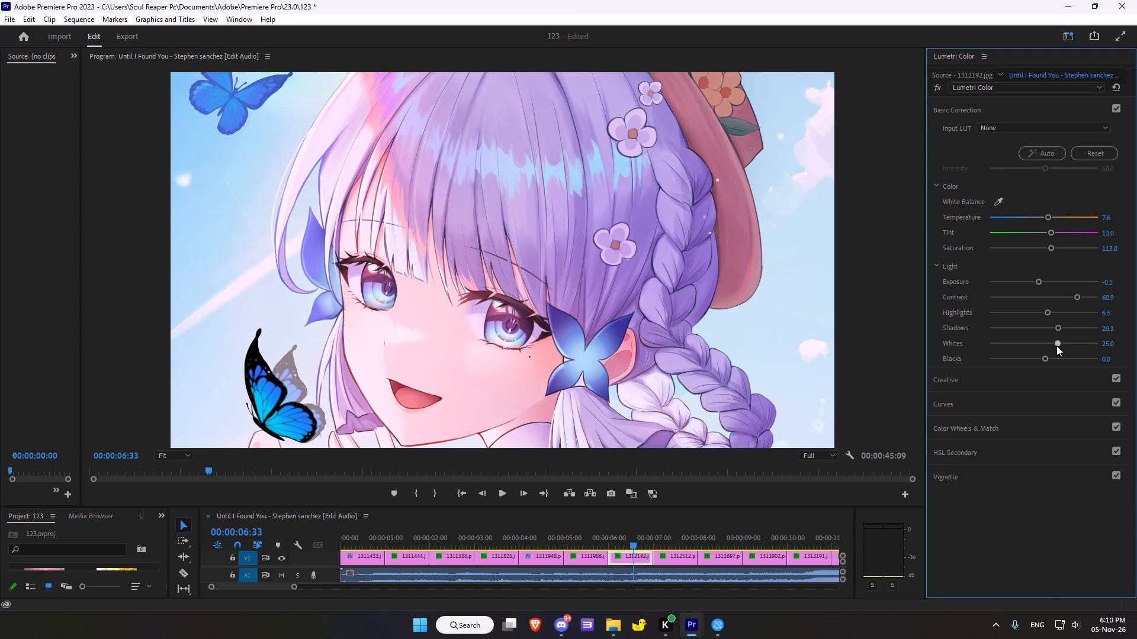
{"action": "left_click_drag", "start_coordinate": [1056, 346], "coordinate": [1052, 345]}
{"action": "left_click_drag", "start_coordinate": [1048, 359], "coordinate": [1064, 352]}
{"action": "left_click_drag", "start_coordinate": [1064, 352], "coordinate": [1033, 357]}
{"action": "left_click_drag", "start_coordinate": [1035, 359], "coordinate": [1031, 360]}
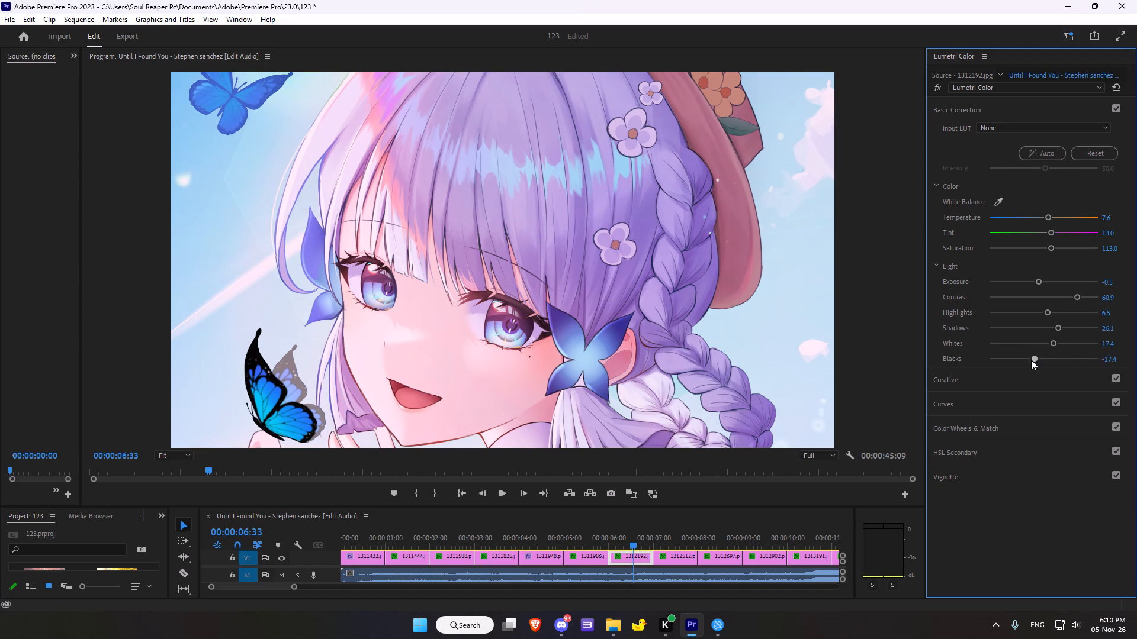
{"action": "left_click_drag", "start_coordinate": [1031, 360], "coordinate": [1030, 361]}
{"action": "left_click_drag", "start_coordinate": [1030, 361], "coordinate": [969, 363]}
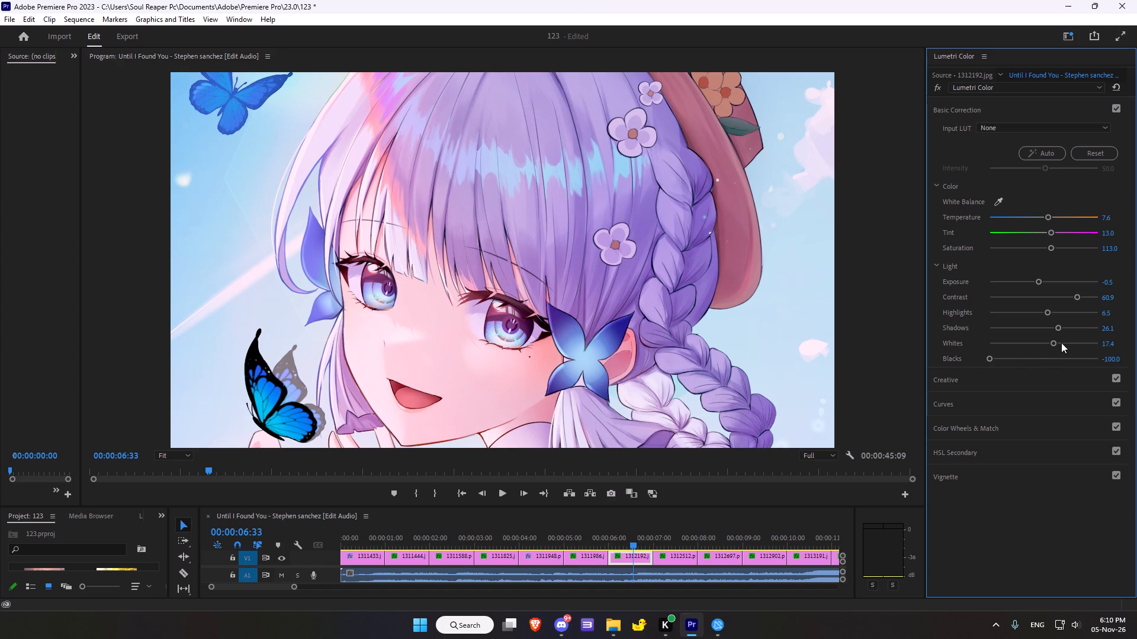
{"action": "left_click", "coordinate": [936, 91]}
{"action": "triple_click", "coordinate": [936, 91]}
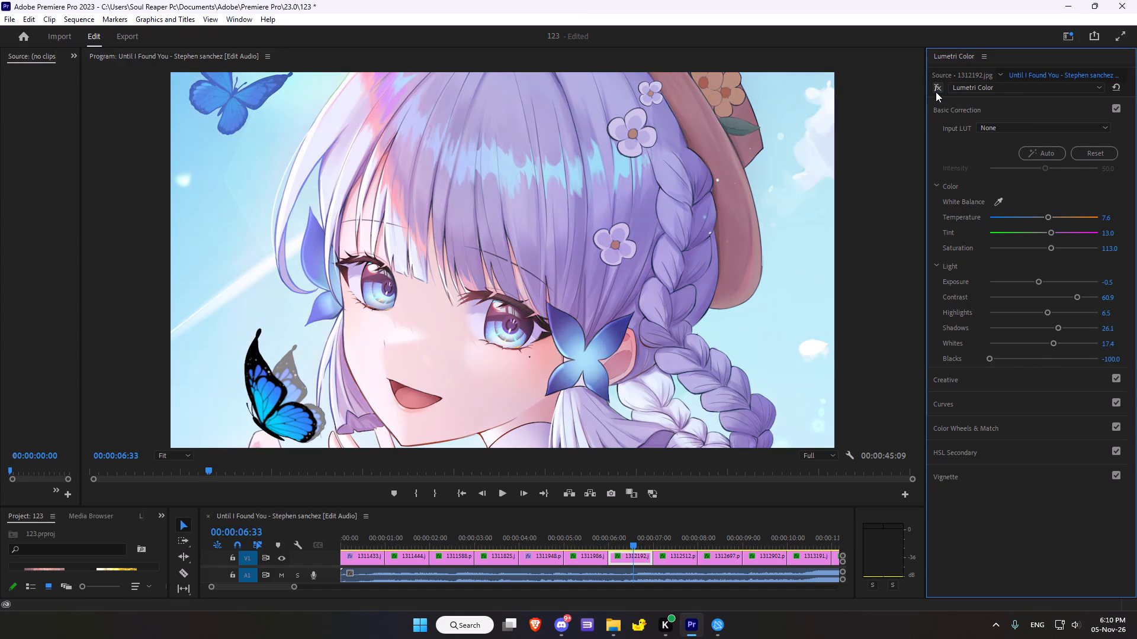
{"action": "double_click", "coordinate": [936, 92]}
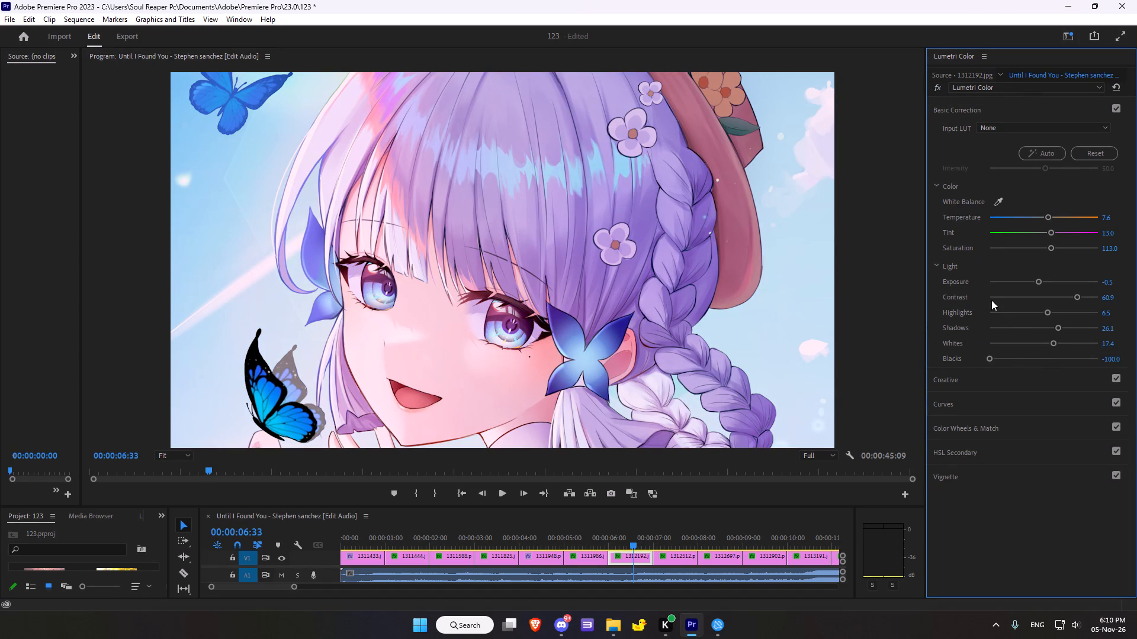
Set the Creative adjustments to sharpen 39.1, vibrance 26.1 and saturation 110.9, and compare the image with Lumetri bypassed and active.
{"action": "scroll", "coordinate": [1013, 315], "scroll_direction": "down", "scroll_amount": 5}
{"action": "left_click", "coordinate": [951, 382]}
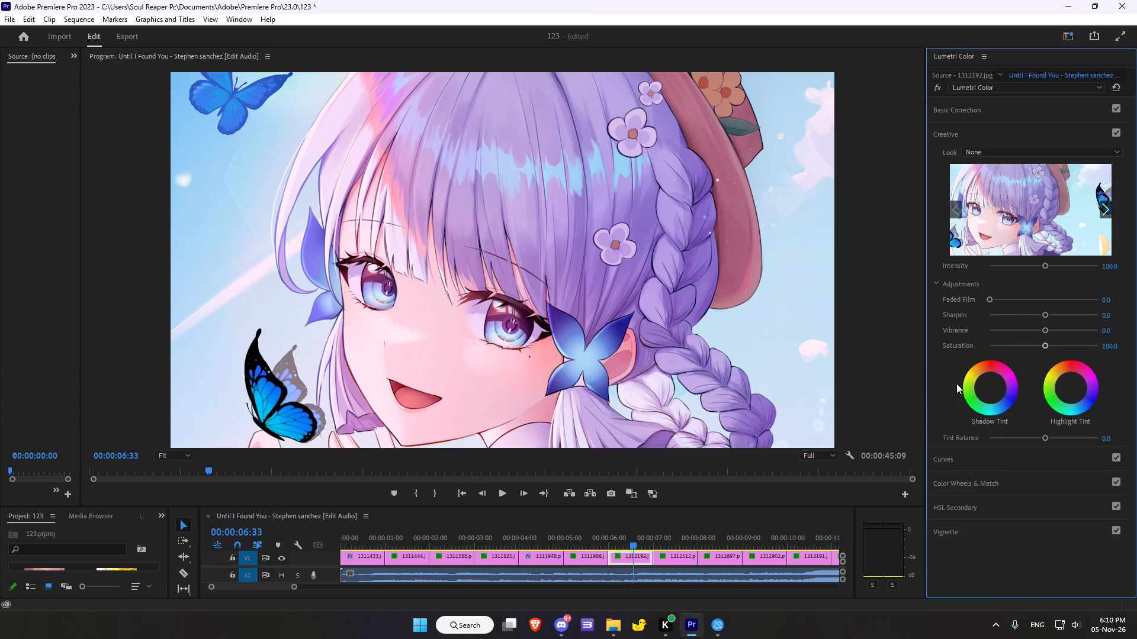
{"action": "scroll", "coordinate": [953, 356], "scroll_direction": "down", "scroll_amount": 1}
{"action": "left_click_drag", "start_coordinate": [1042, 315], "coordinate": [1058, 312]}
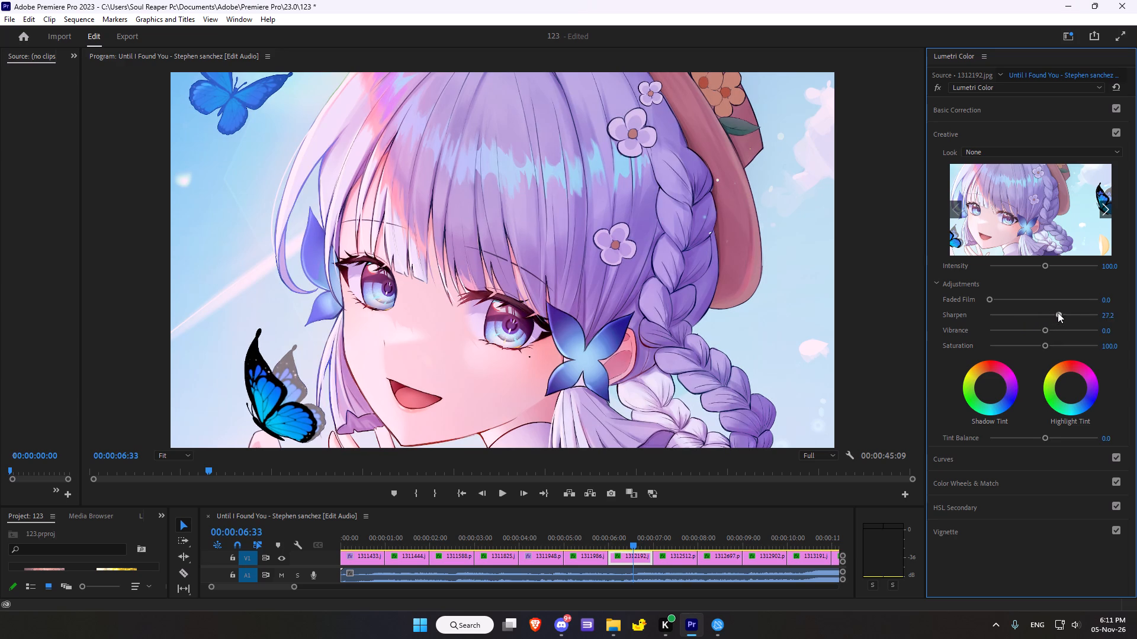
{"action": "left_click_drag", "start_coordinate": [1058, 312], "coordinate": [1064, 313]}
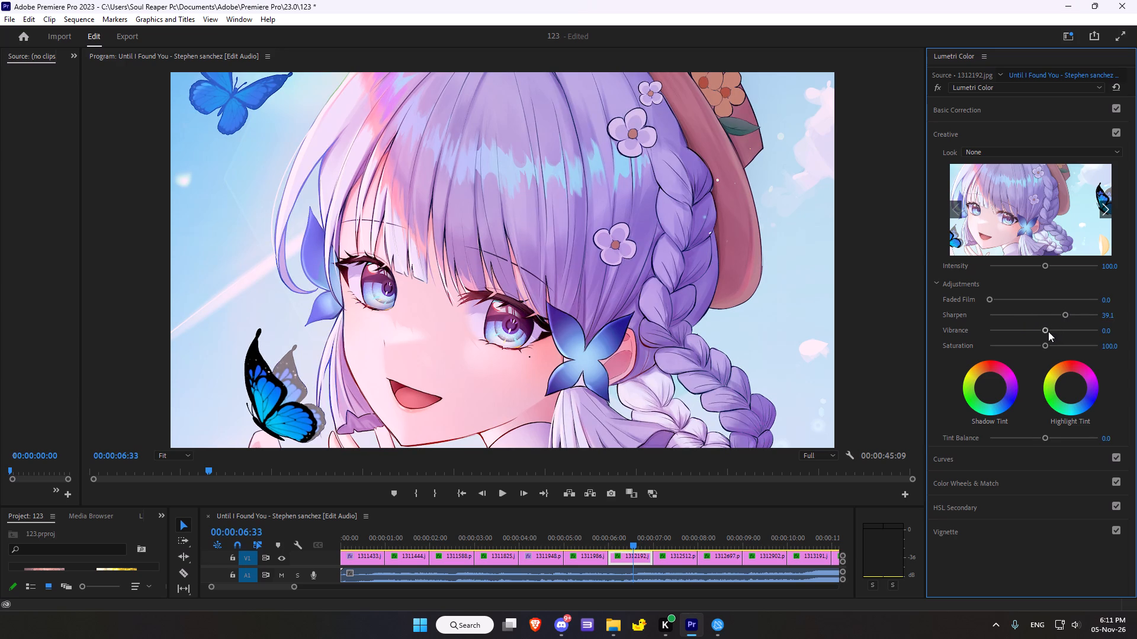
{"action": "left_click_drag", "start_coordinate": [1048, 331], "coordinate": [1057, 322]}
{"action": "left_click_drag", "start_coordinate": [1045, 345], "coordinate": [1061, 337]}
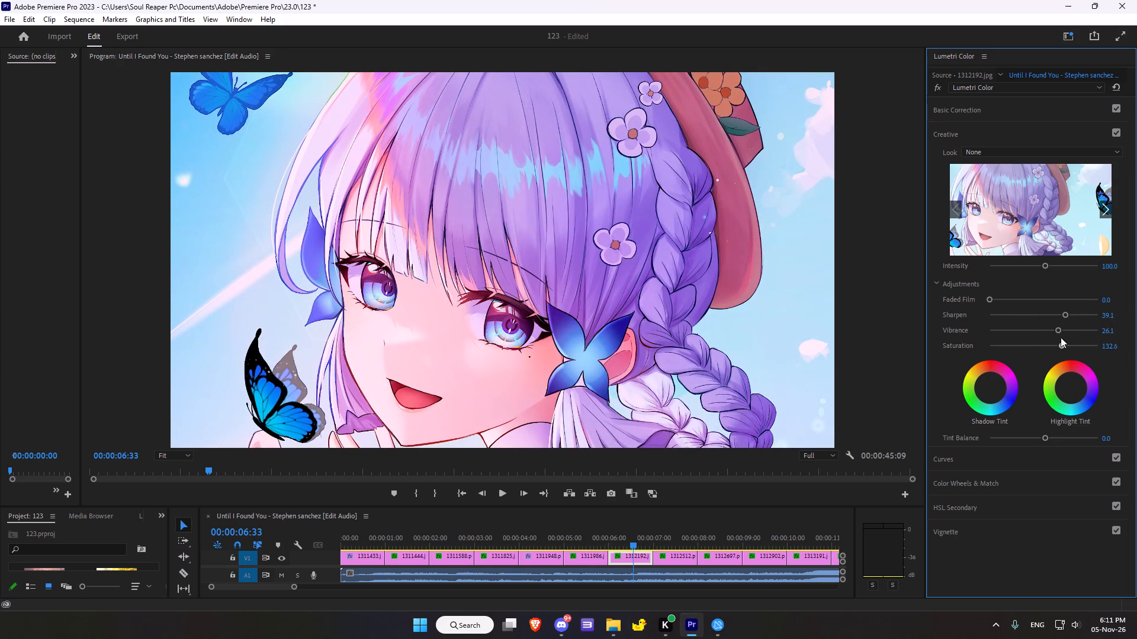
{"action": "left_click_drag", "start_coordinate": [1061, 337], "coordinate": [1049, 338]}
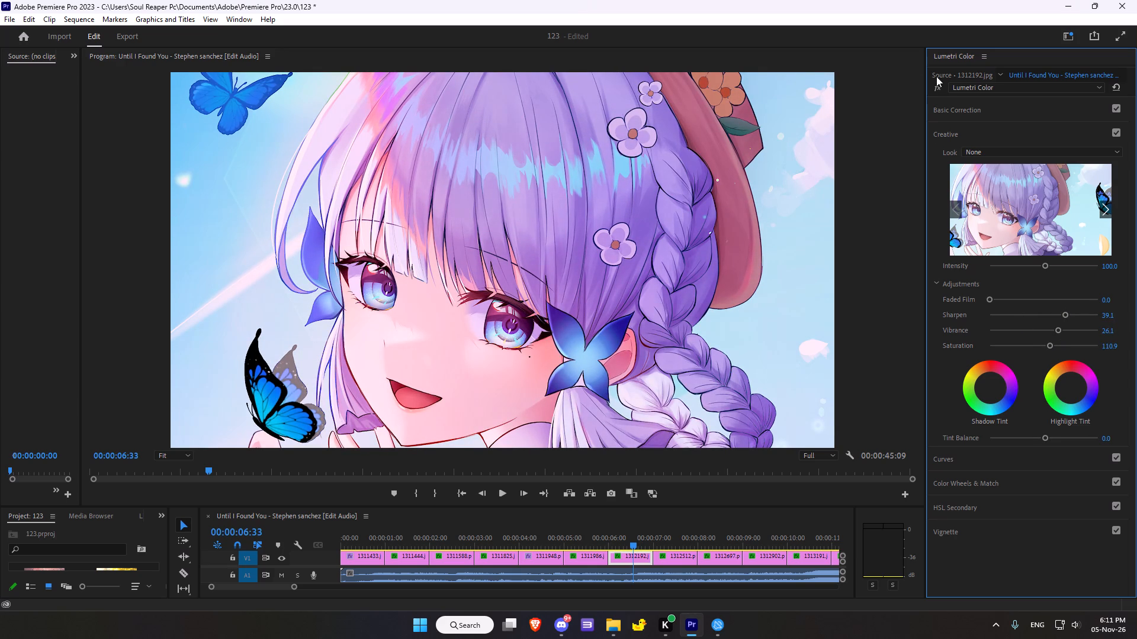
{"action": "triple_click", "coordinate": [937, 91]}
{"action": "left_click", "coordinate": [937, 91]}
{"action": "double_click", "coordinate": [937, 91]}
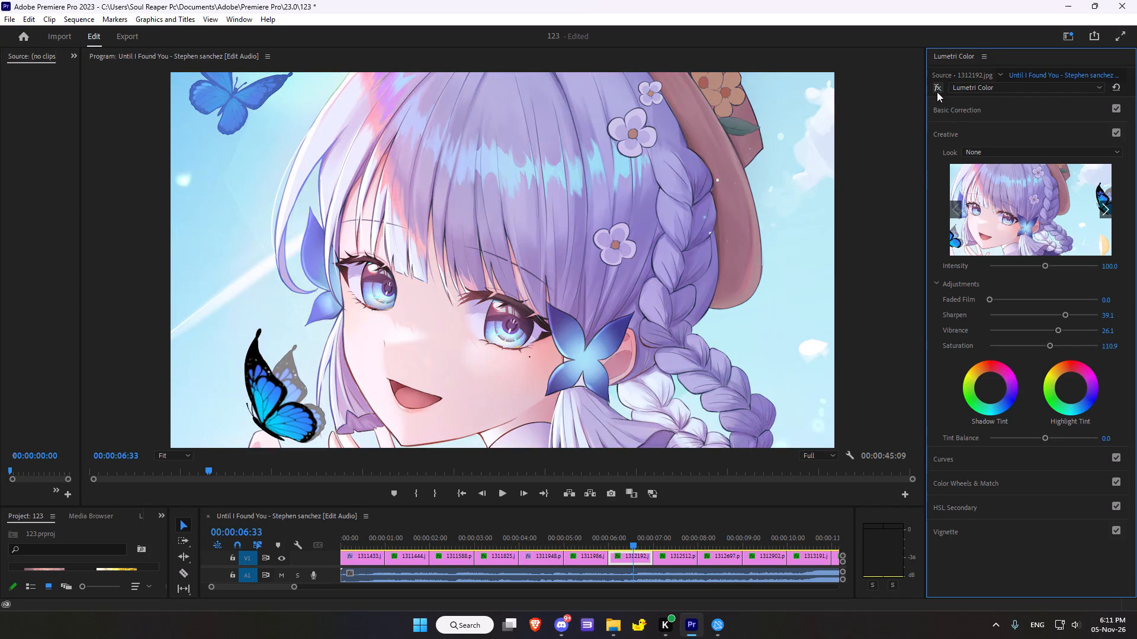
Shift the Creative Shadow Tint of 1312192.jpg moderately toward yellow-green.
{"action": "scroll", "coordinate": [1072, 341], "scroll_direction": "down", "scroll_amount": 3}
{"action": "left_click_drag", "start_coordinate": [991, 389], "coordinate": [699, 417]}
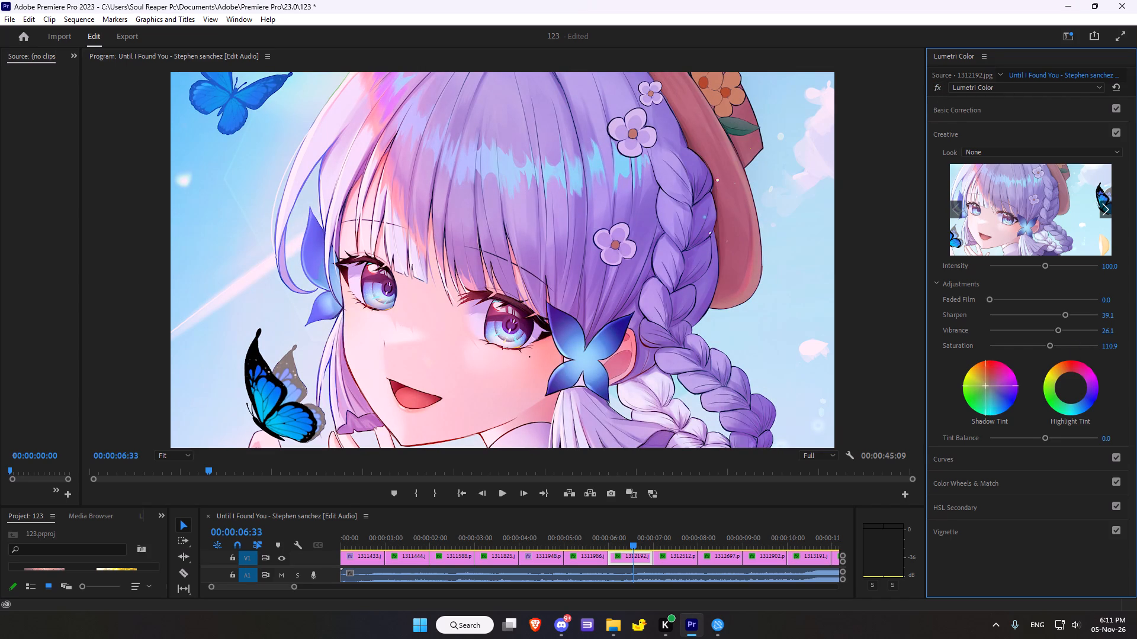
{"action": "left_click_drag", "start_coordinate": [699, 417], "coordinate": [1040, 404]}
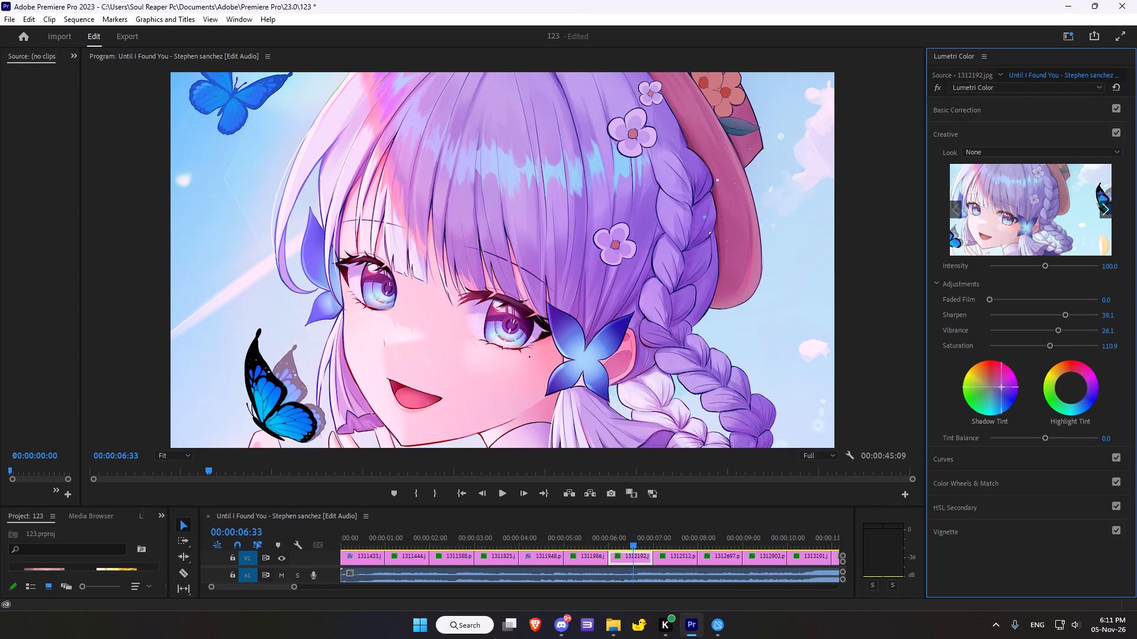
{"action": "left_click_drag", "start_coordinate": [1040, 404], "coordinate": [175, 284]}
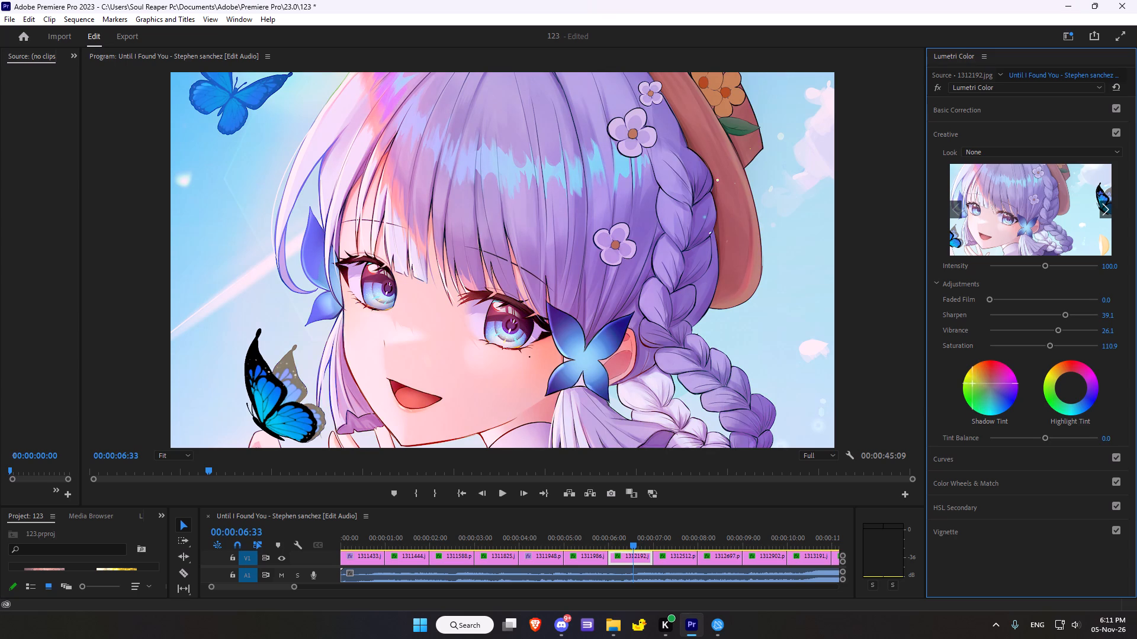
{"action": "left_click_drag", "start_coordinate": [175, 284], "coordinate": [174, 284]}
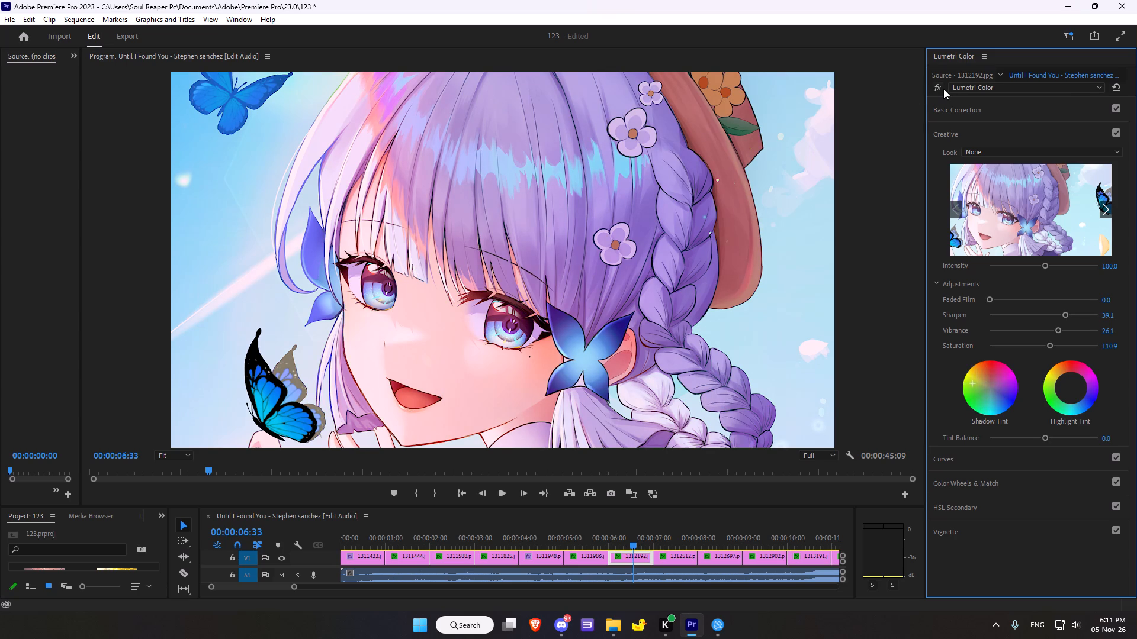
Compare 1312192.jpg with the Lumetri Color effect bypassed and active.
{"action": "left_click", "coordinate": [942, 89]}
{"action": "left_click", "coordinate": [942, 89]}
{"action": "triple_click", "coordinate": [942, 89]}
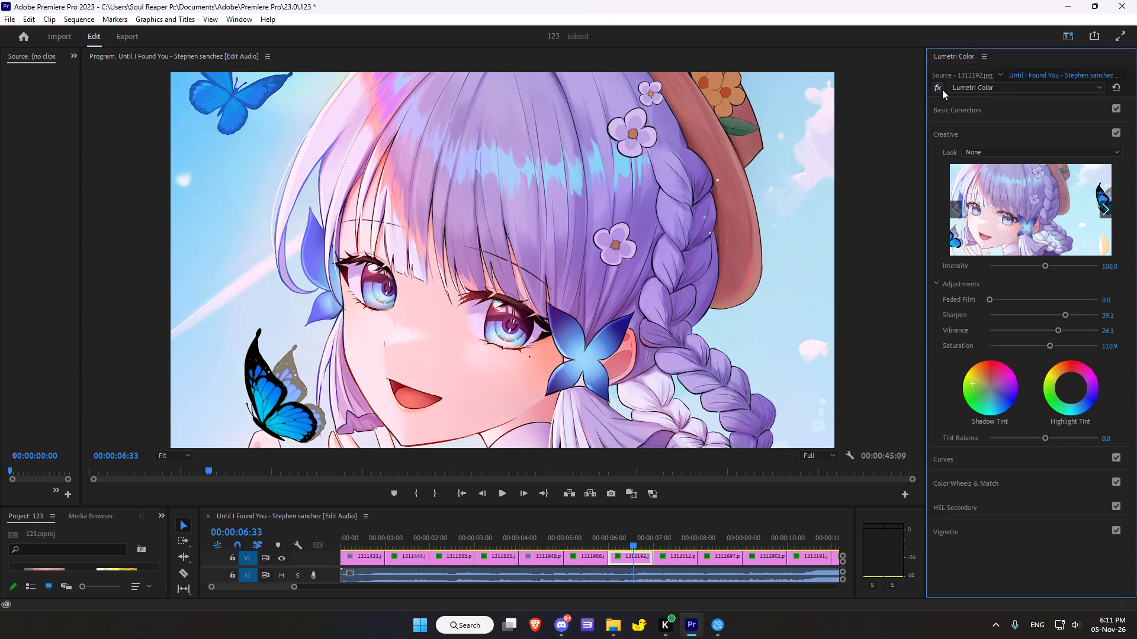
{"action": "triple_click", "coordinate": [942, 89]}
{"action": "double_click", "coordinate": [942, 89]}
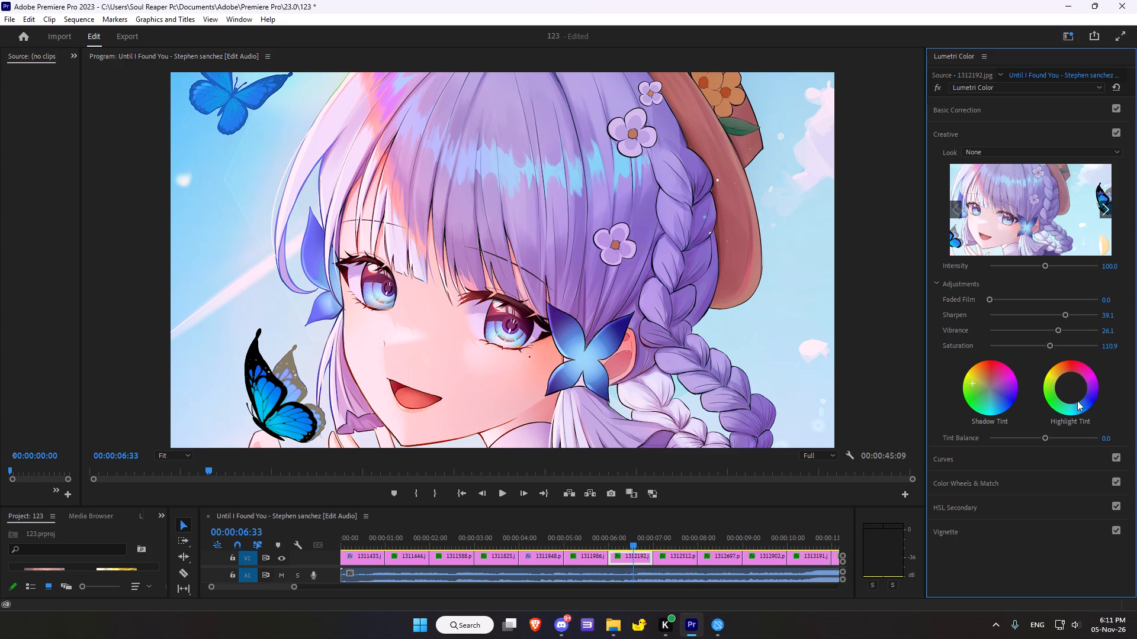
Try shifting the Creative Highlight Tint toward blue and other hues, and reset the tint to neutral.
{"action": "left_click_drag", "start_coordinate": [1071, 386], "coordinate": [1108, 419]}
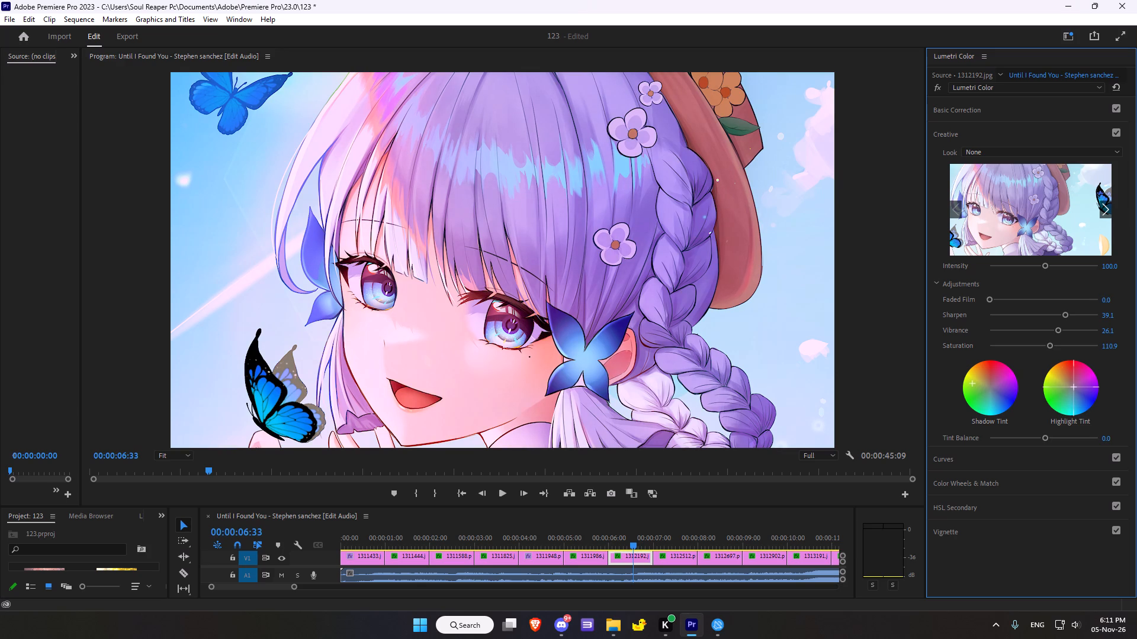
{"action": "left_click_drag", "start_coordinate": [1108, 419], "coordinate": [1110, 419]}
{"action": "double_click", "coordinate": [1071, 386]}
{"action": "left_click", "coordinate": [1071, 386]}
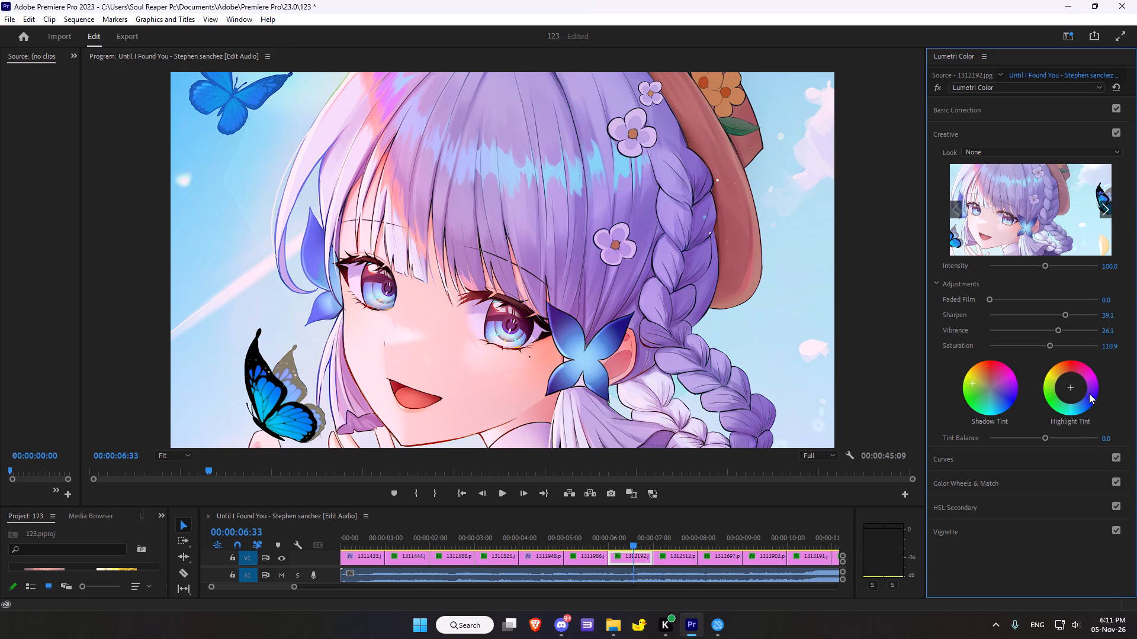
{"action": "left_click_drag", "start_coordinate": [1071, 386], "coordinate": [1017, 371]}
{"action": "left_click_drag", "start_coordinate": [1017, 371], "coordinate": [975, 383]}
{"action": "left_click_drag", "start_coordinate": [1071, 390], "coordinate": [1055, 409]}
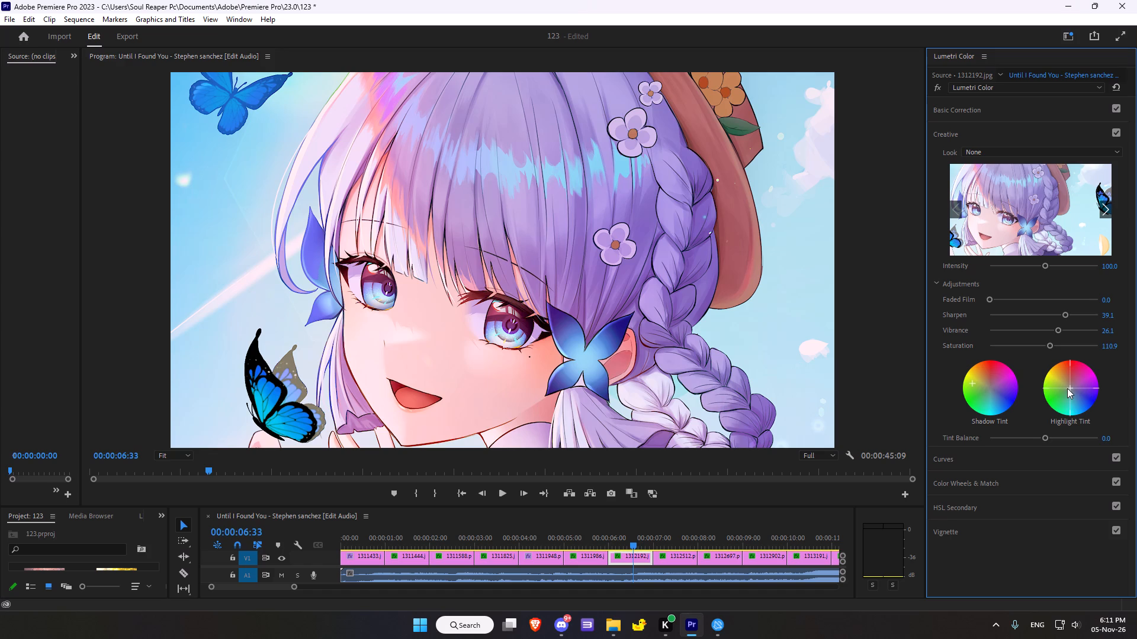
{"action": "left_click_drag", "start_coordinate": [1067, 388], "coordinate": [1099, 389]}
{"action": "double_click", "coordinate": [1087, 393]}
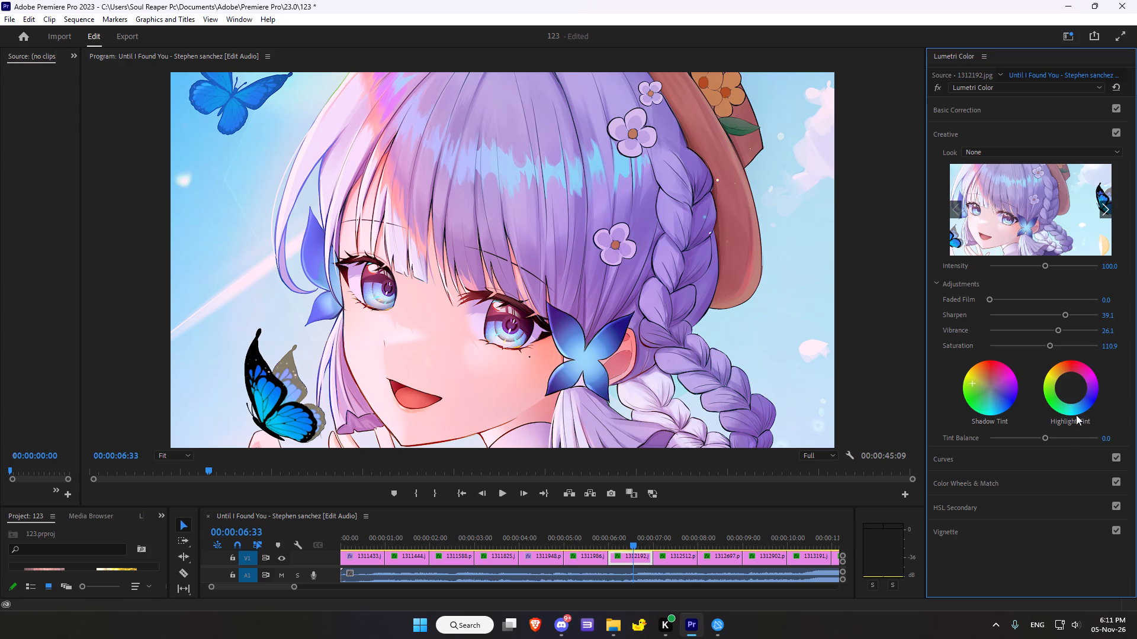
Lower the midtones slightly on the white RGB curve of 1312192.jpg, and compare the image with RGB Curves off and on.
{"action": "scroll", "coordinate": [1055, 406], "scroll_direction": "down", "scroll_amount": 1}
{"action": "left_click", "coordinate": [952, 458]}
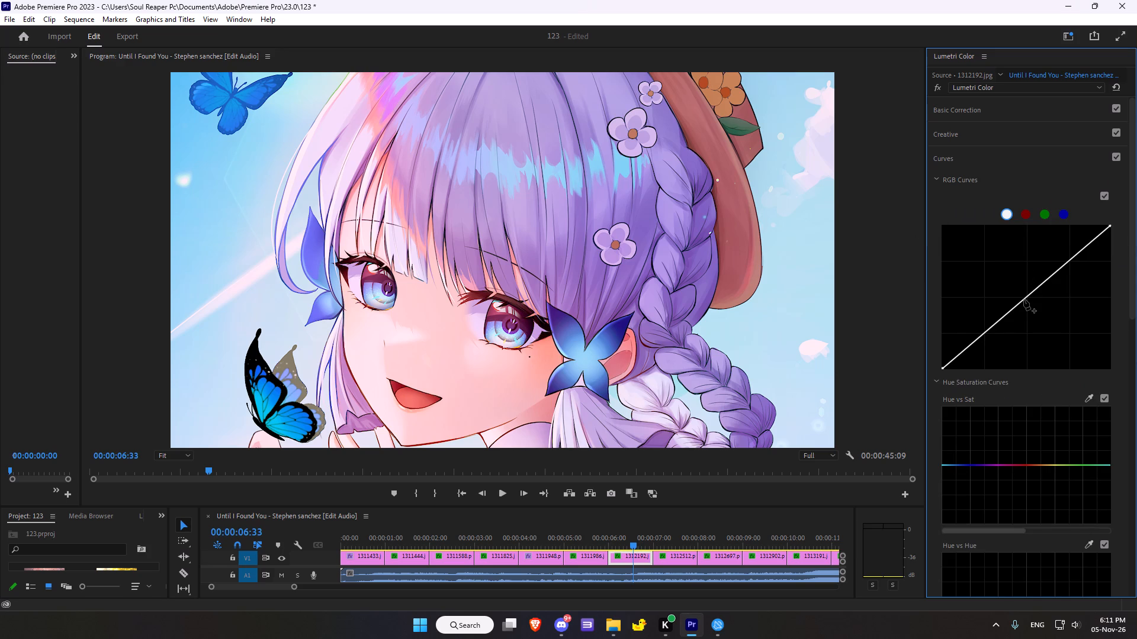
{"action": "left_click_drag", "start_coordinate": [1024, 299], "coordinate": [1028, 302]}
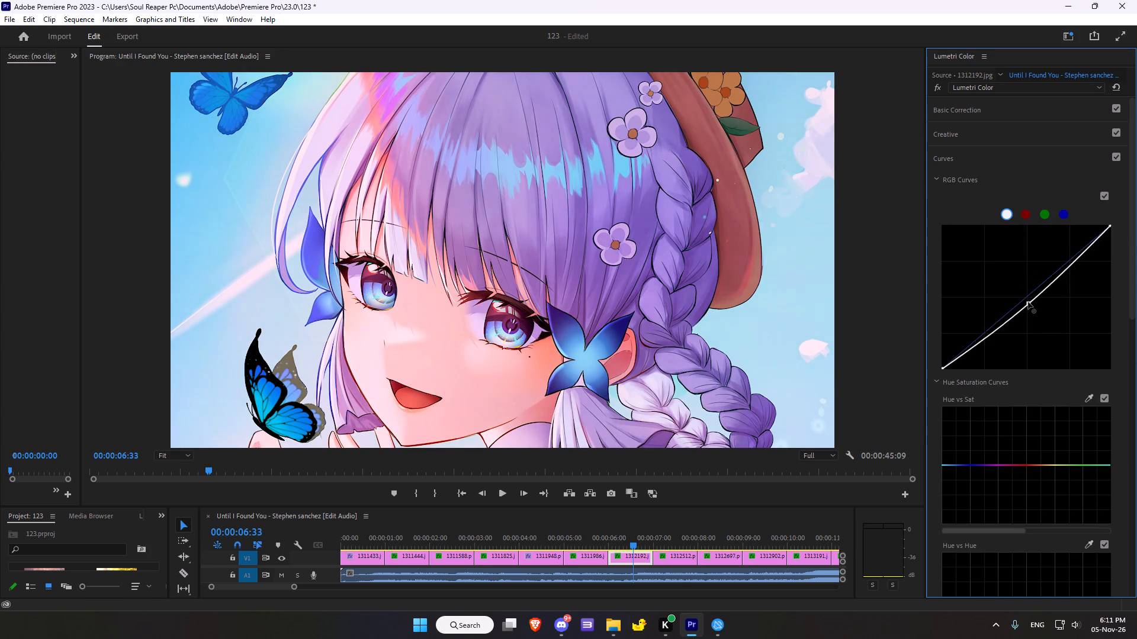
{"action": "left_click_drag", "start_coordinate": [1028, 302], "coordinate": [1029, 299]}
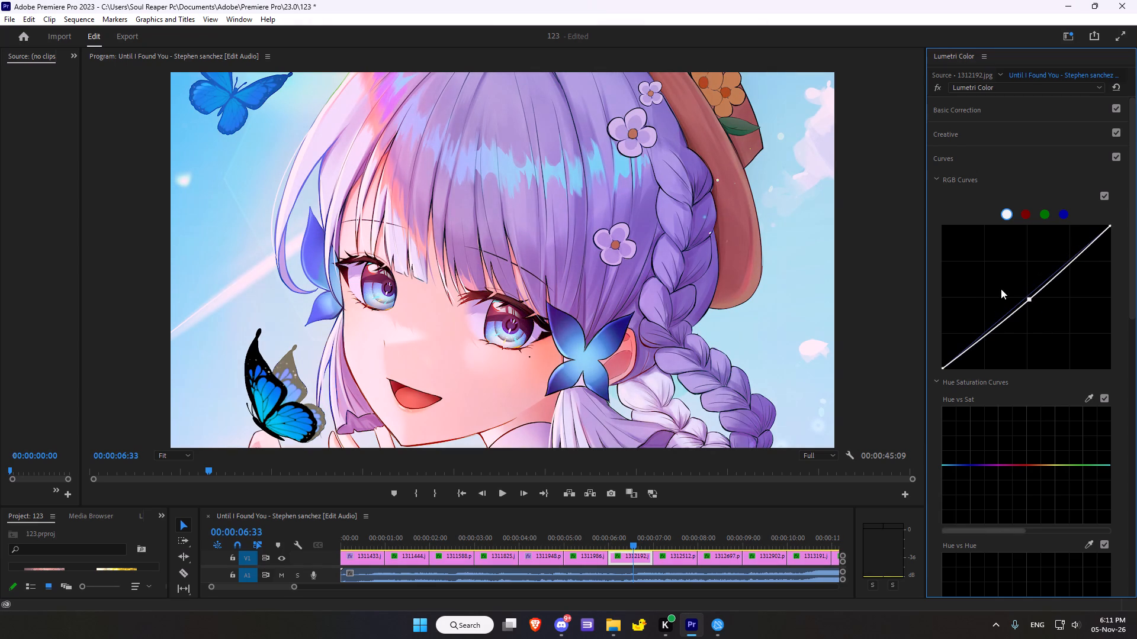
{"action": "left_click", "coordinate": [1101, 193]}
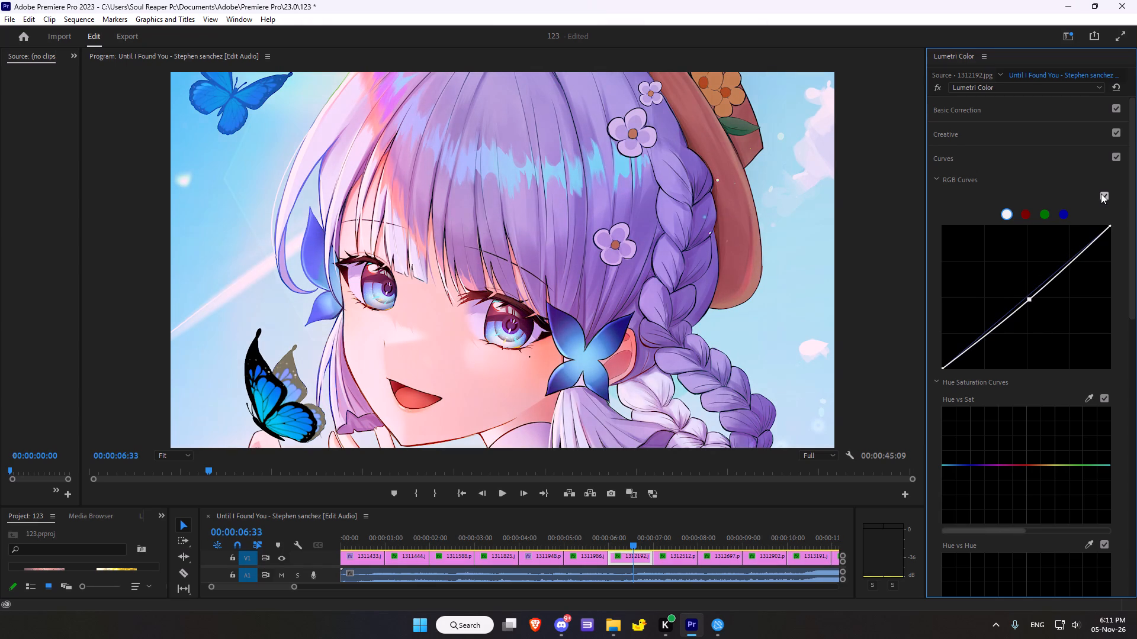
{"action": "left_click", "coordinate": [1101, 193]}
{"action": "double_click", "coordinate": [1101, 193]}
Sample the red of the open mouth for the Hue vs Sat curve and raise the saturation of the reds slightly.
{"action": "scroll", "coordinate": [966, 388], "scroll_direction": "down", "scroll_amount": 9}
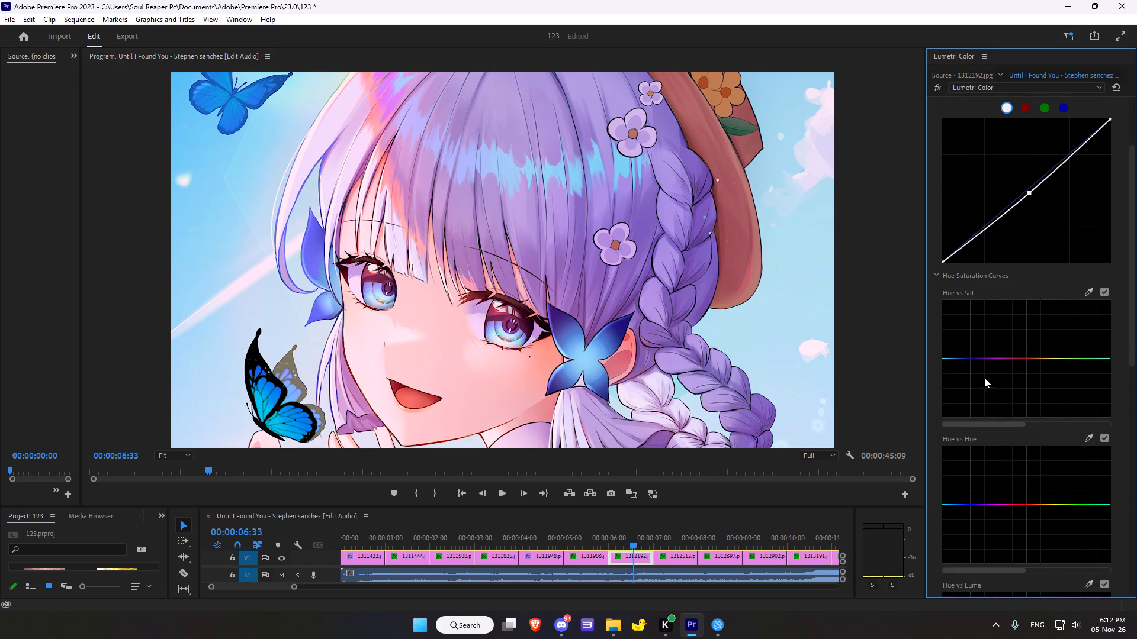
{"action": "left_click", "coordinate": [1088, 293]}
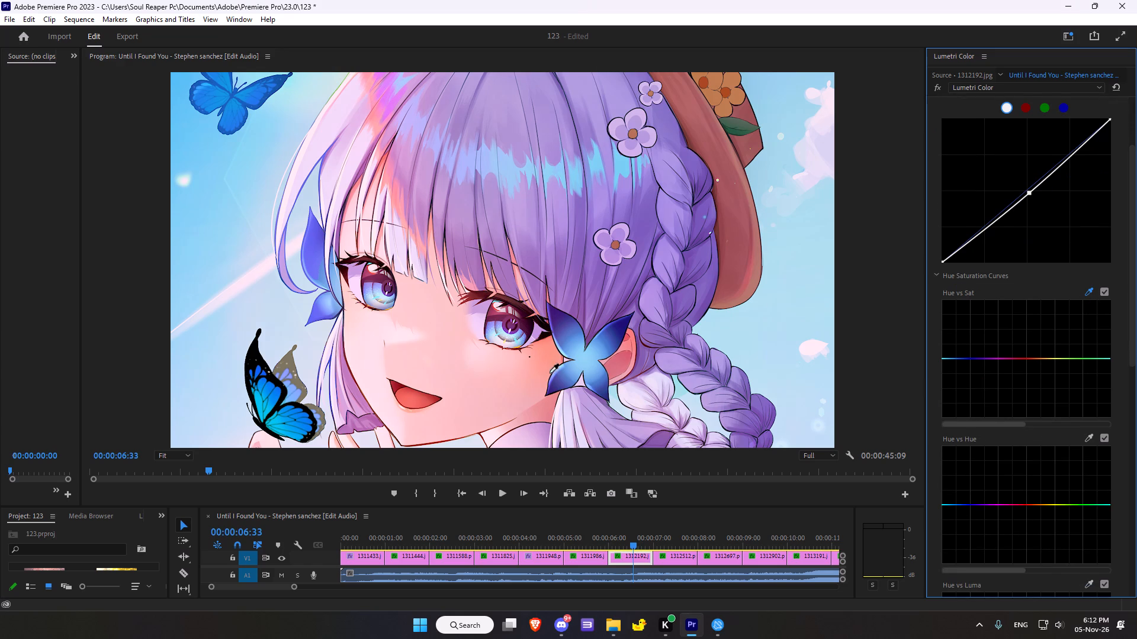
{"action": "left_click", "coordinate": [410, 399]}
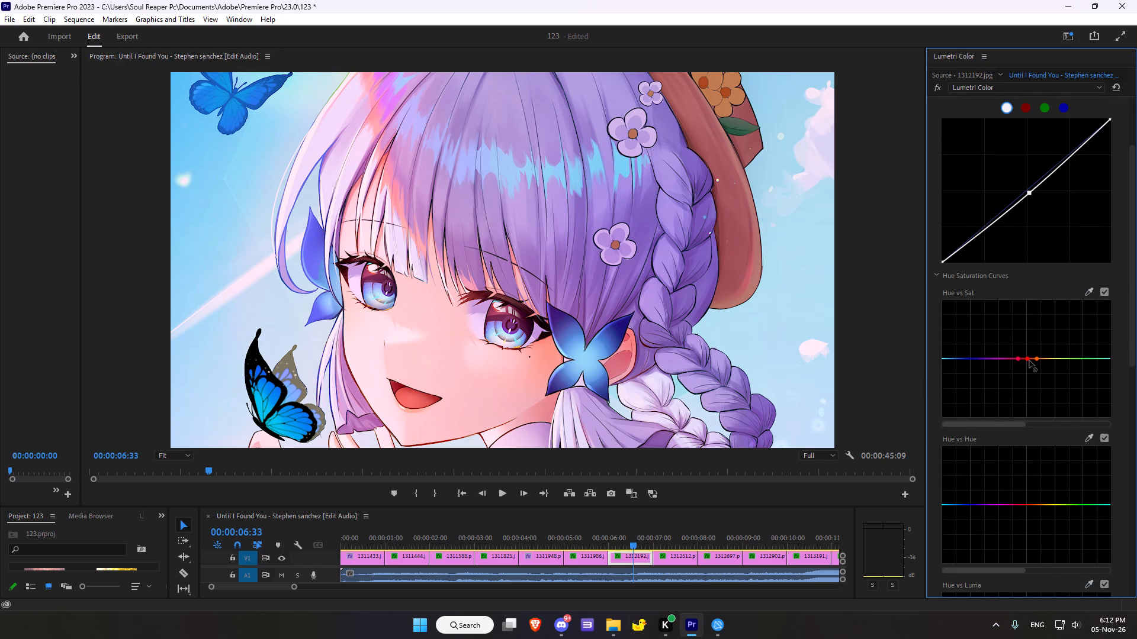
{"action": "left_click_drag", "start_coordinate": [1028, 360], "coordinate": [1022, 344]}
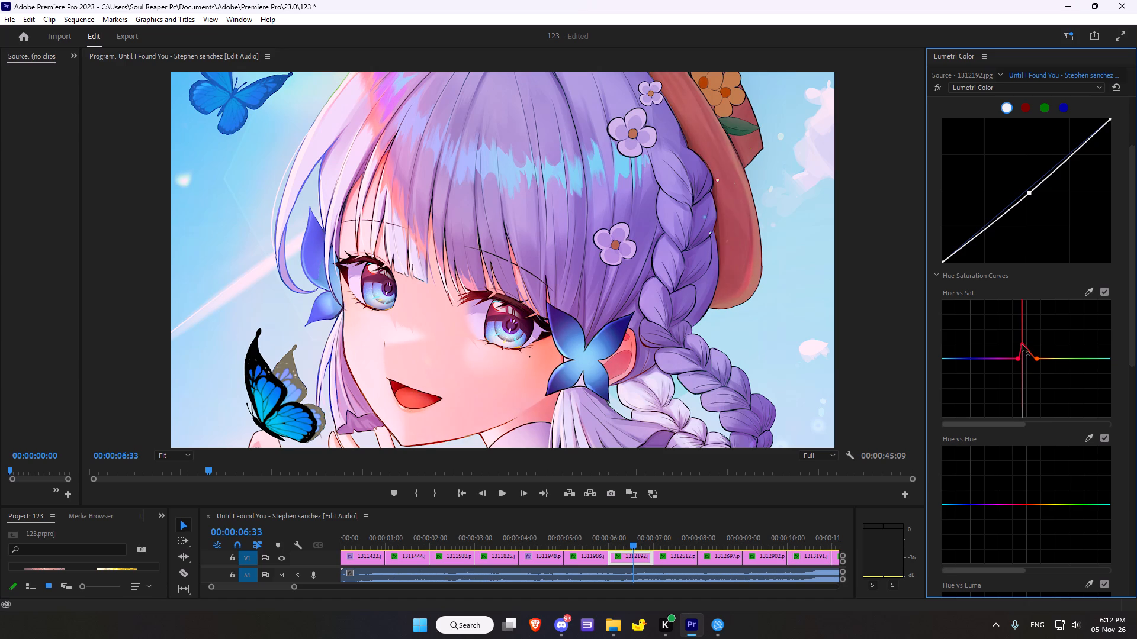
{"action": "left_click_drag", "start_coordinate": [1022, 344], "coordinate": [1024, 315]}
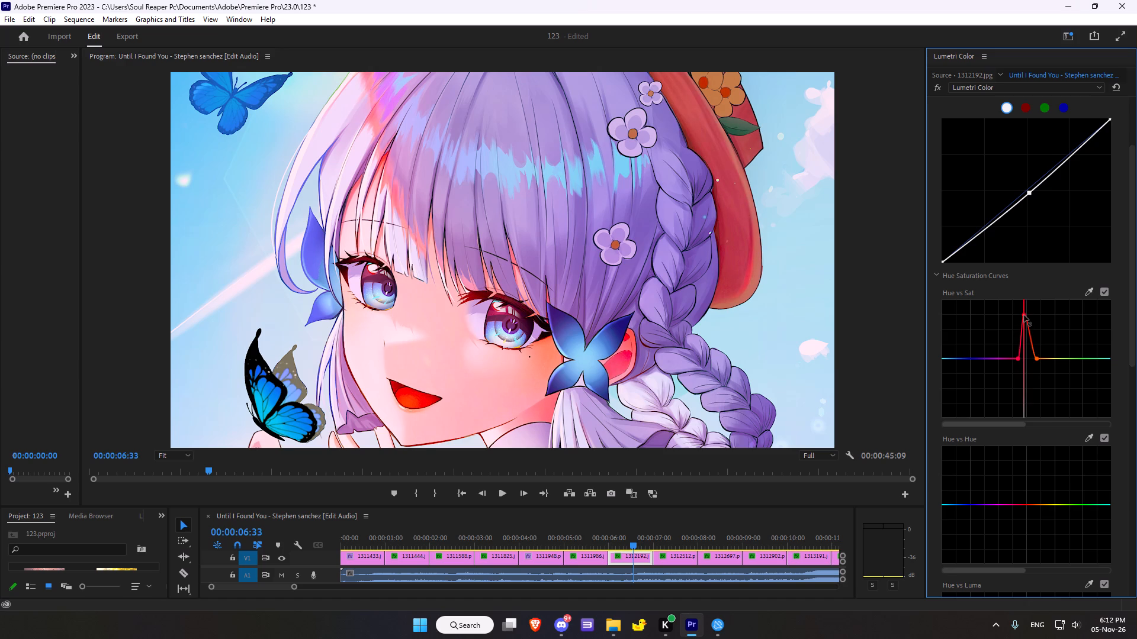
{"action": "left_click_drag", "start_coordinate": [1024, 315], "coordinate": [1029, 363]}
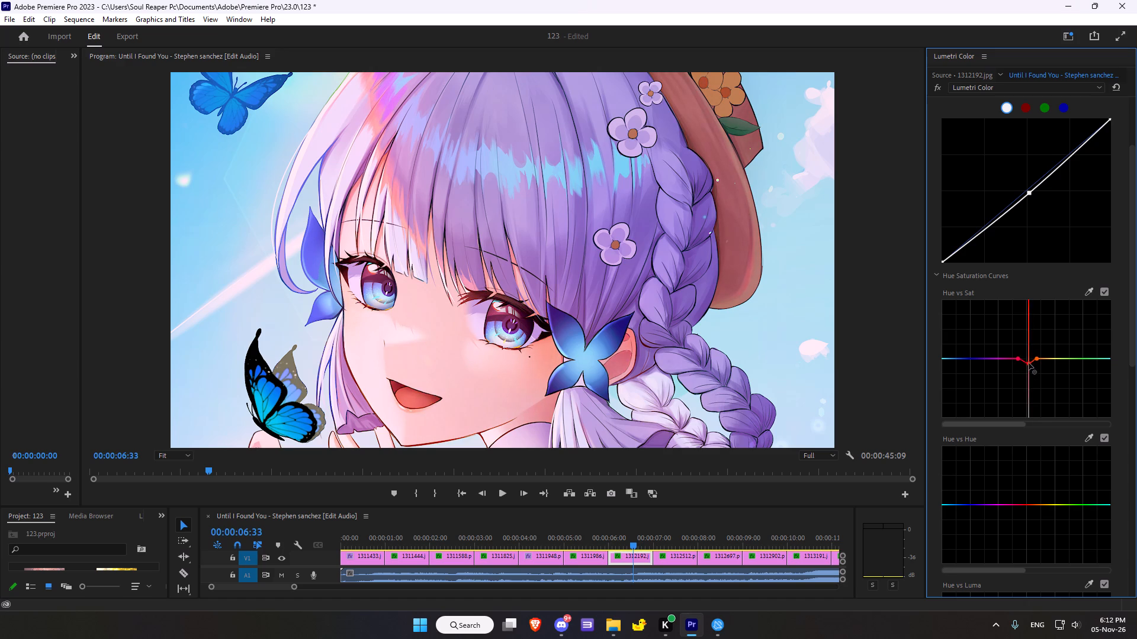
{"action": "left_click_drag", "start_coordinate": [1029, 363], "coordinate": [1026, 350]}
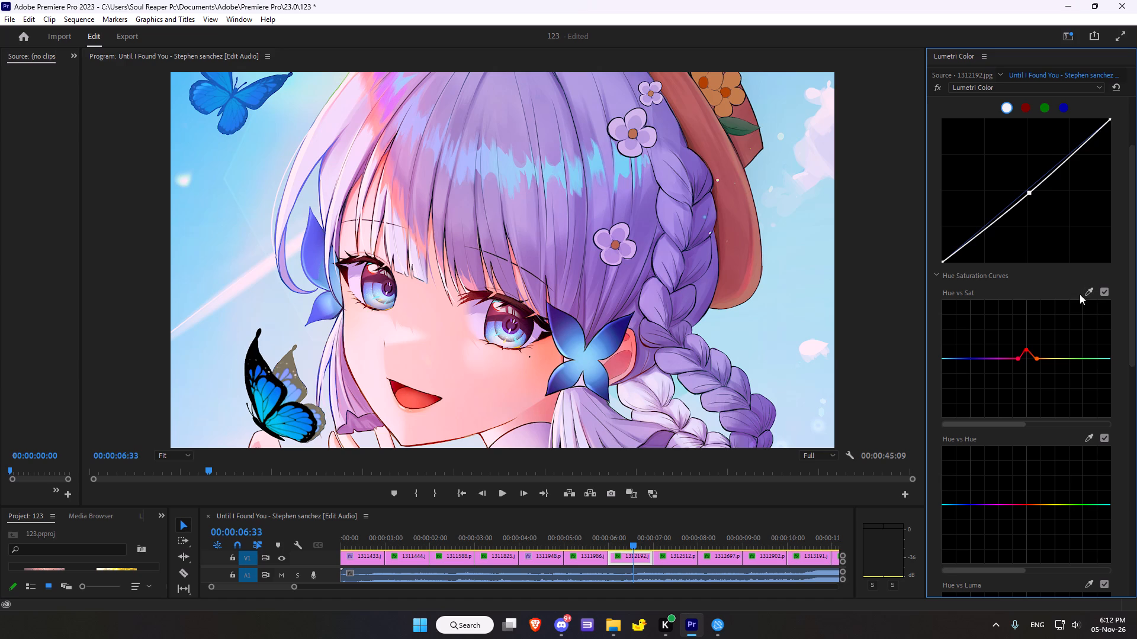
Sample the blue butterfly hair ornament for the Hue vs Sat curve and raise the saturation of the blues moderately.
{"action": "left_click", "coordinate": [1085, 291]}
{"action": "left_click", "coordinate": [619, 332]}
{"action": "left_click_drag", "start_coordinate": [971, 359], "coordinate": [971, 344]}
{"action": "left_click_drag", "start_coordinate": [971, 344], "coordinate": [968, 331]}
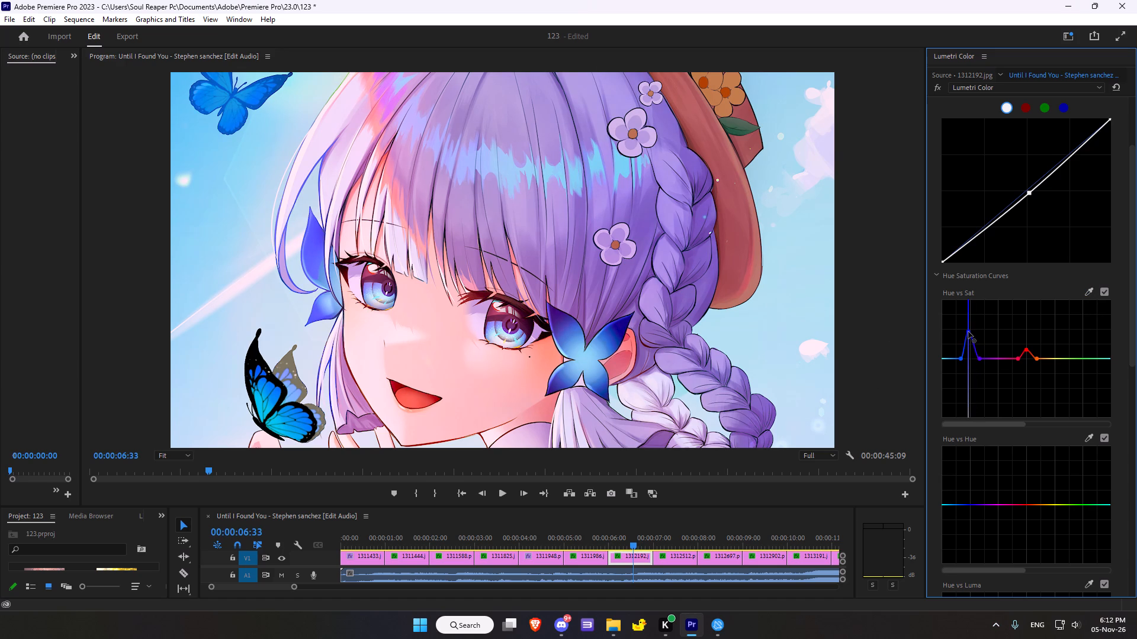
{"action": "left_click_drag", "start_coordinate": [968, 331], "coordinate": [971, 339]}
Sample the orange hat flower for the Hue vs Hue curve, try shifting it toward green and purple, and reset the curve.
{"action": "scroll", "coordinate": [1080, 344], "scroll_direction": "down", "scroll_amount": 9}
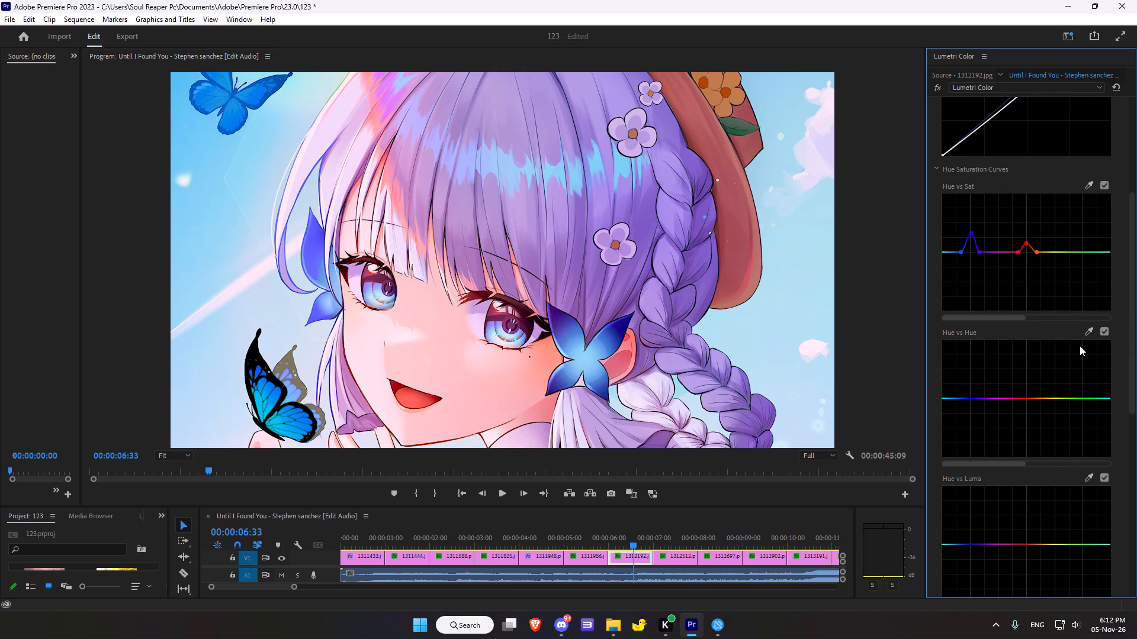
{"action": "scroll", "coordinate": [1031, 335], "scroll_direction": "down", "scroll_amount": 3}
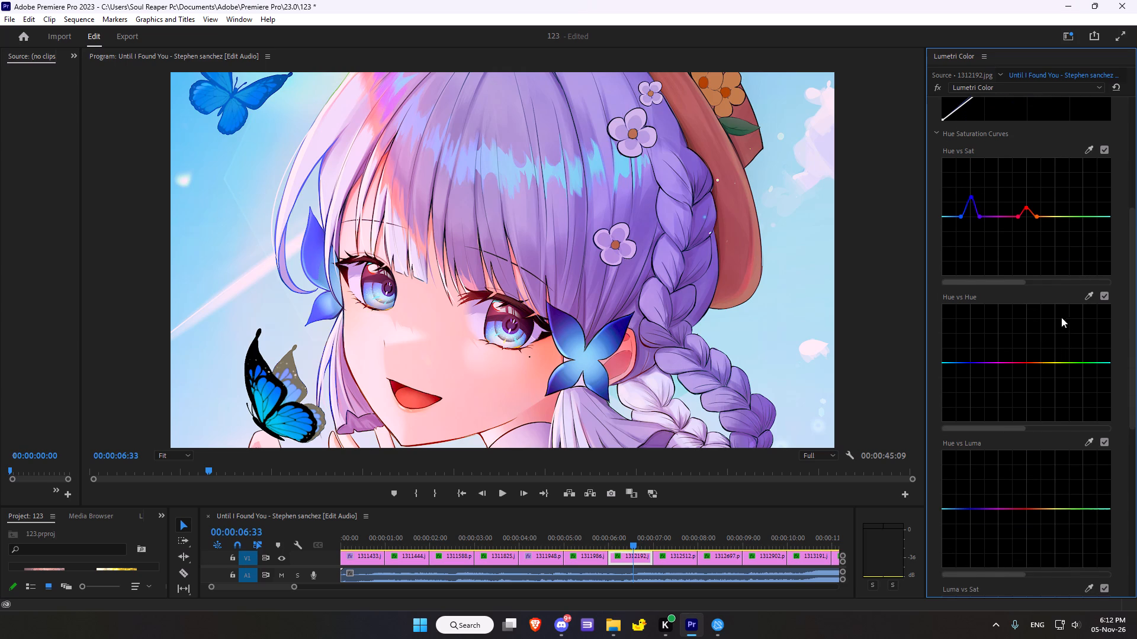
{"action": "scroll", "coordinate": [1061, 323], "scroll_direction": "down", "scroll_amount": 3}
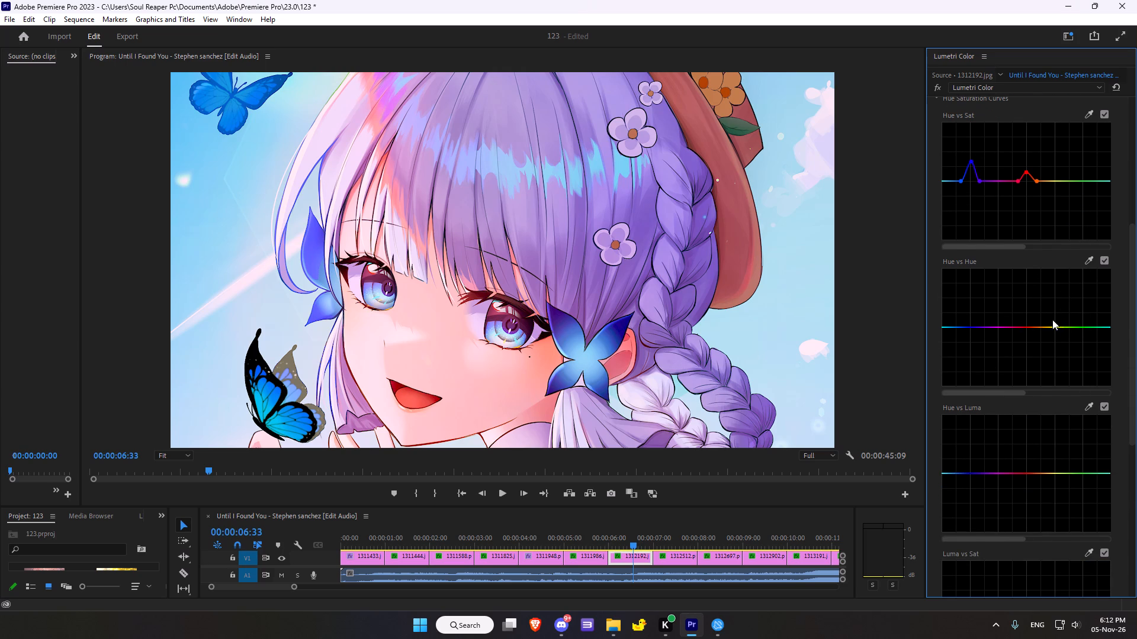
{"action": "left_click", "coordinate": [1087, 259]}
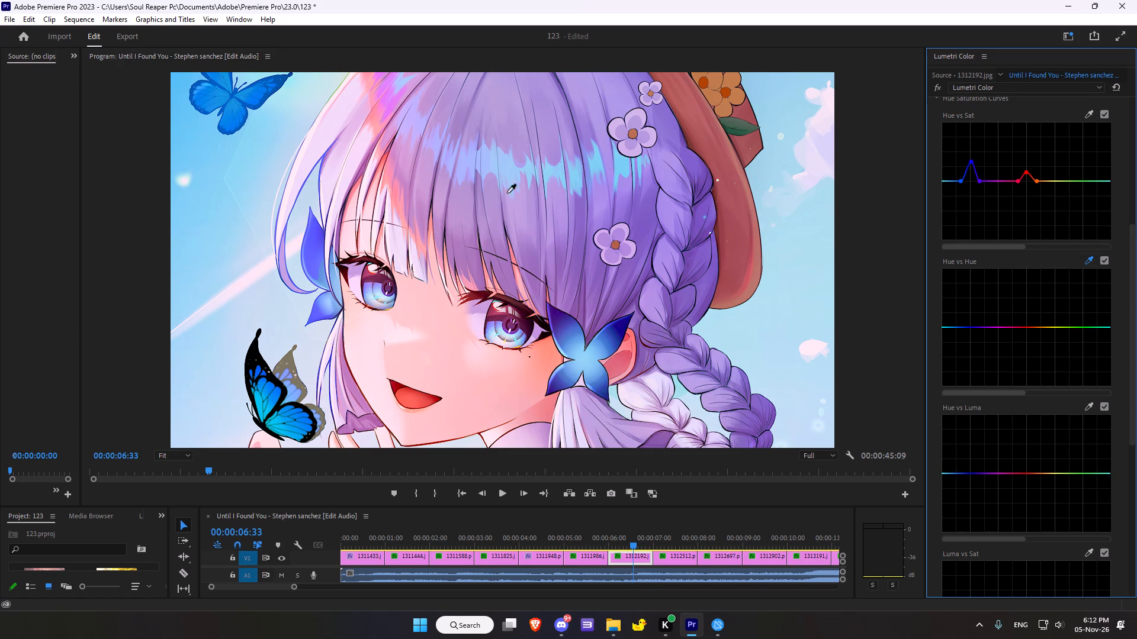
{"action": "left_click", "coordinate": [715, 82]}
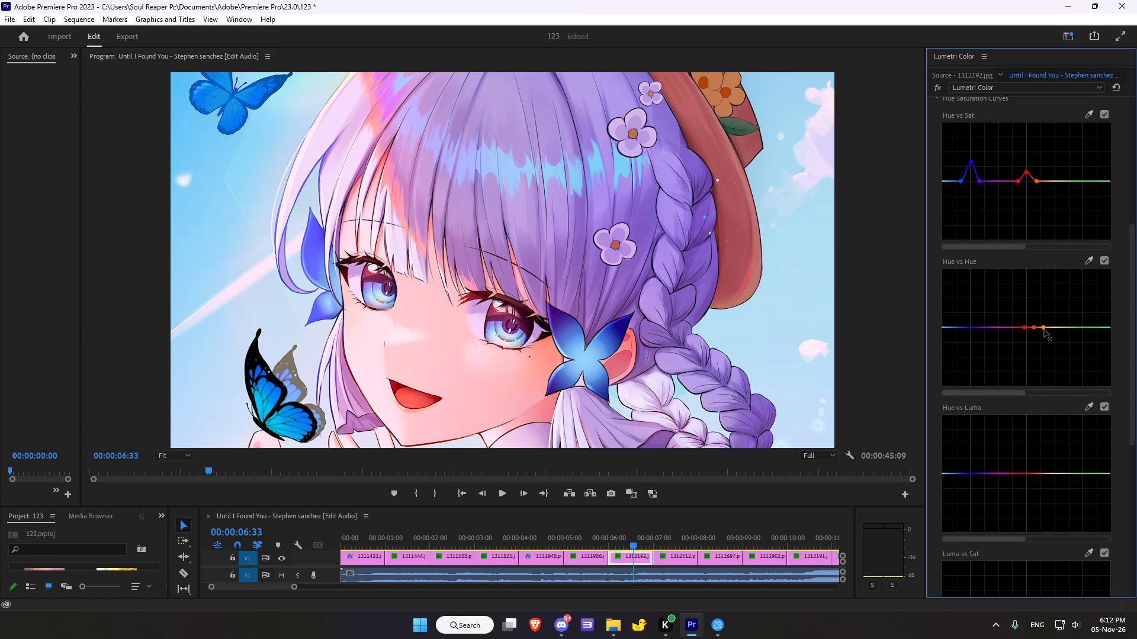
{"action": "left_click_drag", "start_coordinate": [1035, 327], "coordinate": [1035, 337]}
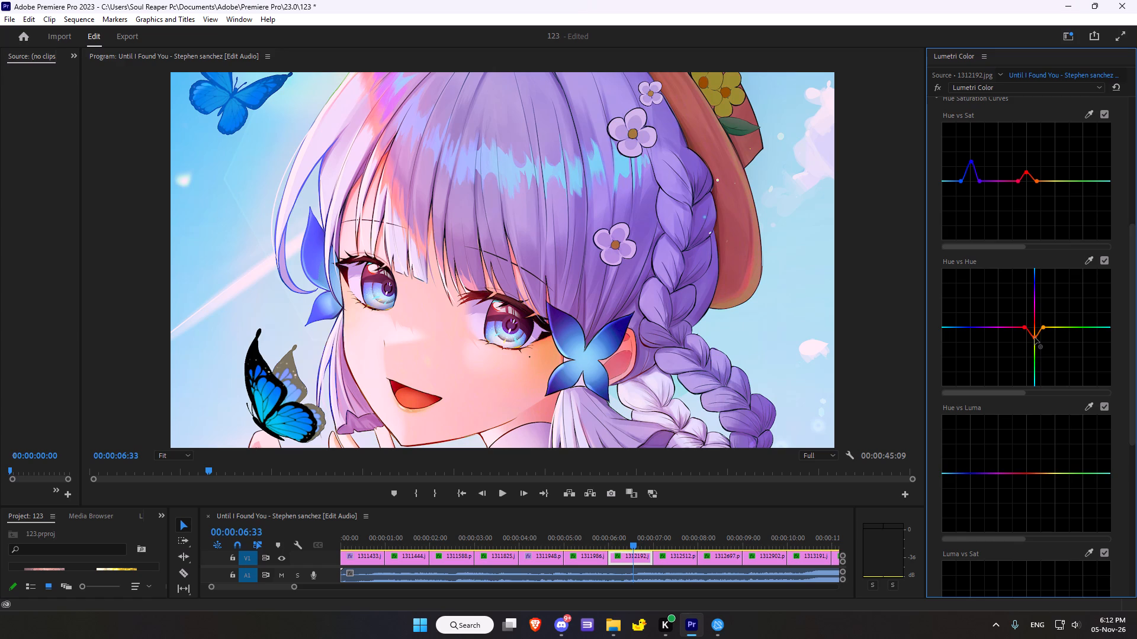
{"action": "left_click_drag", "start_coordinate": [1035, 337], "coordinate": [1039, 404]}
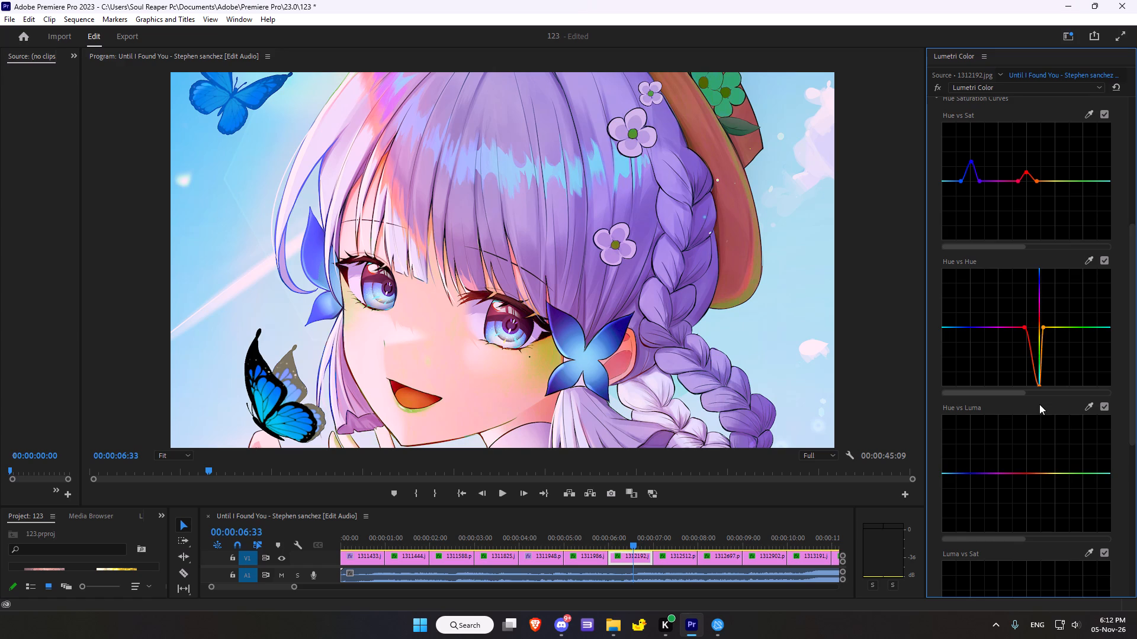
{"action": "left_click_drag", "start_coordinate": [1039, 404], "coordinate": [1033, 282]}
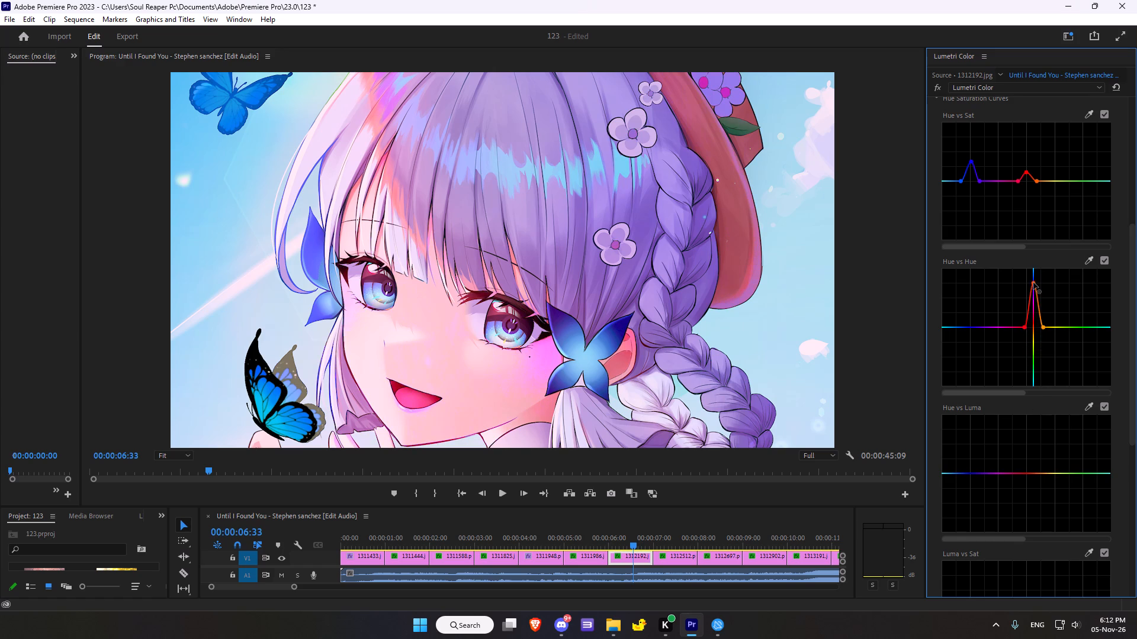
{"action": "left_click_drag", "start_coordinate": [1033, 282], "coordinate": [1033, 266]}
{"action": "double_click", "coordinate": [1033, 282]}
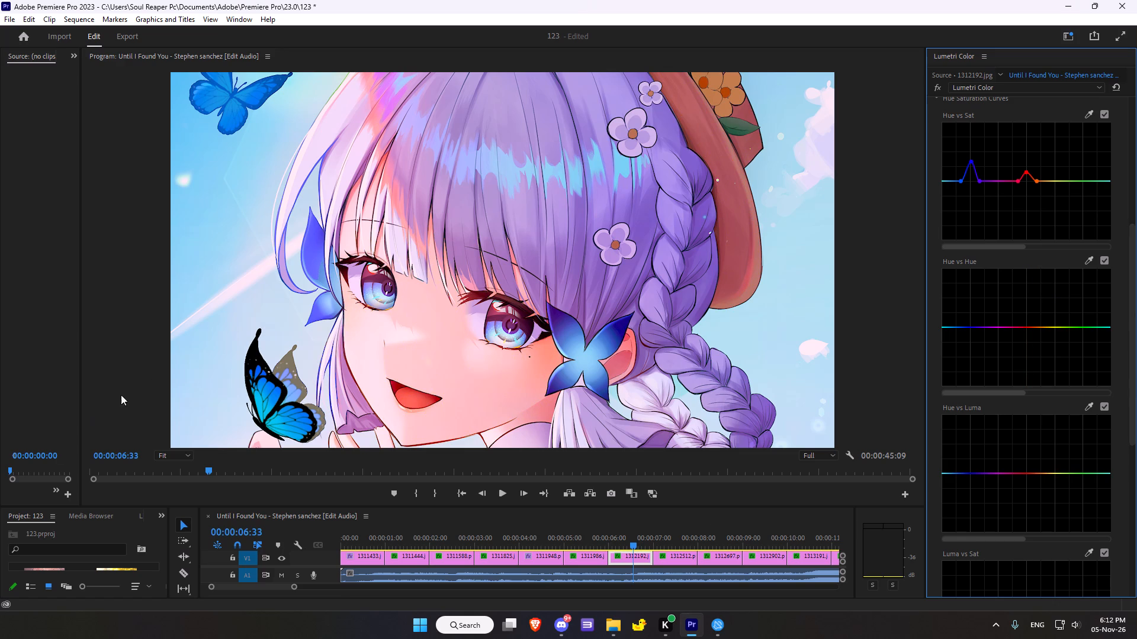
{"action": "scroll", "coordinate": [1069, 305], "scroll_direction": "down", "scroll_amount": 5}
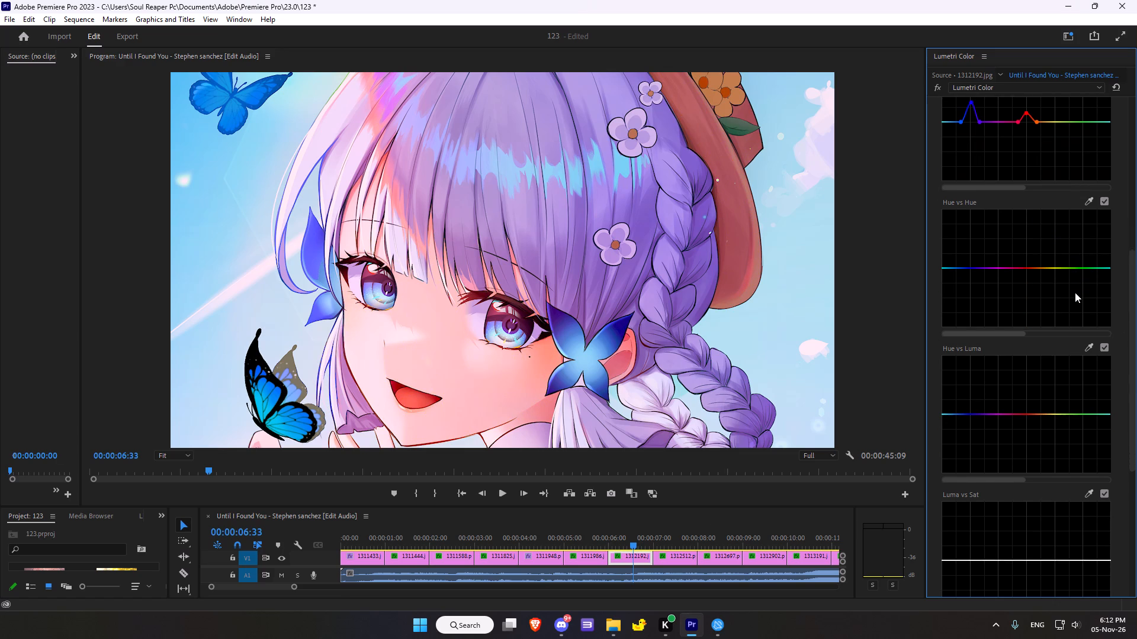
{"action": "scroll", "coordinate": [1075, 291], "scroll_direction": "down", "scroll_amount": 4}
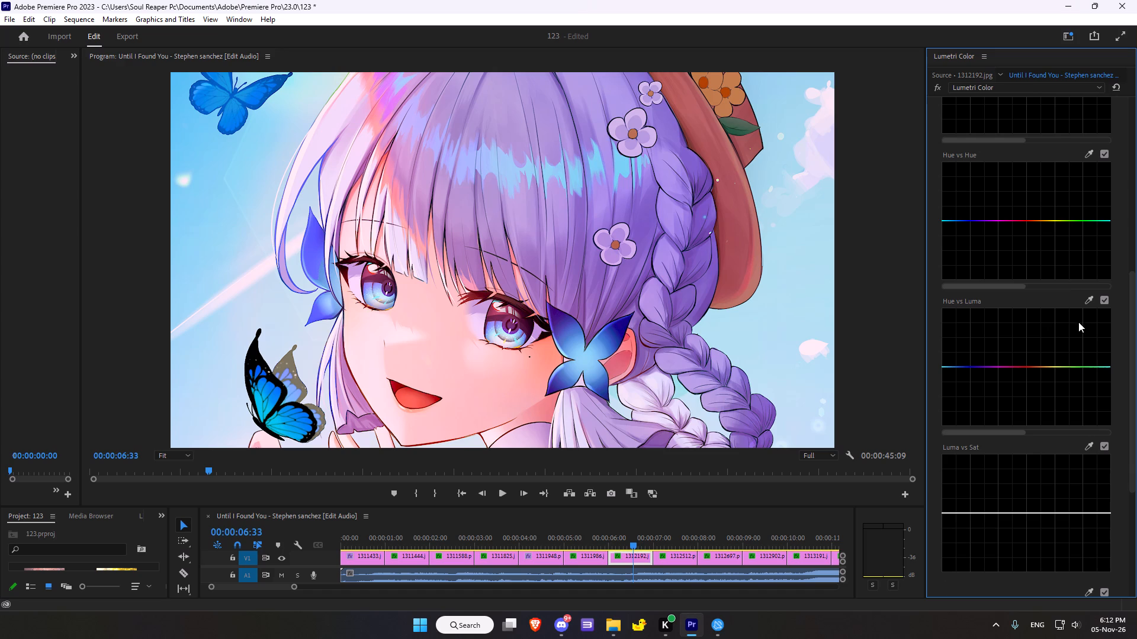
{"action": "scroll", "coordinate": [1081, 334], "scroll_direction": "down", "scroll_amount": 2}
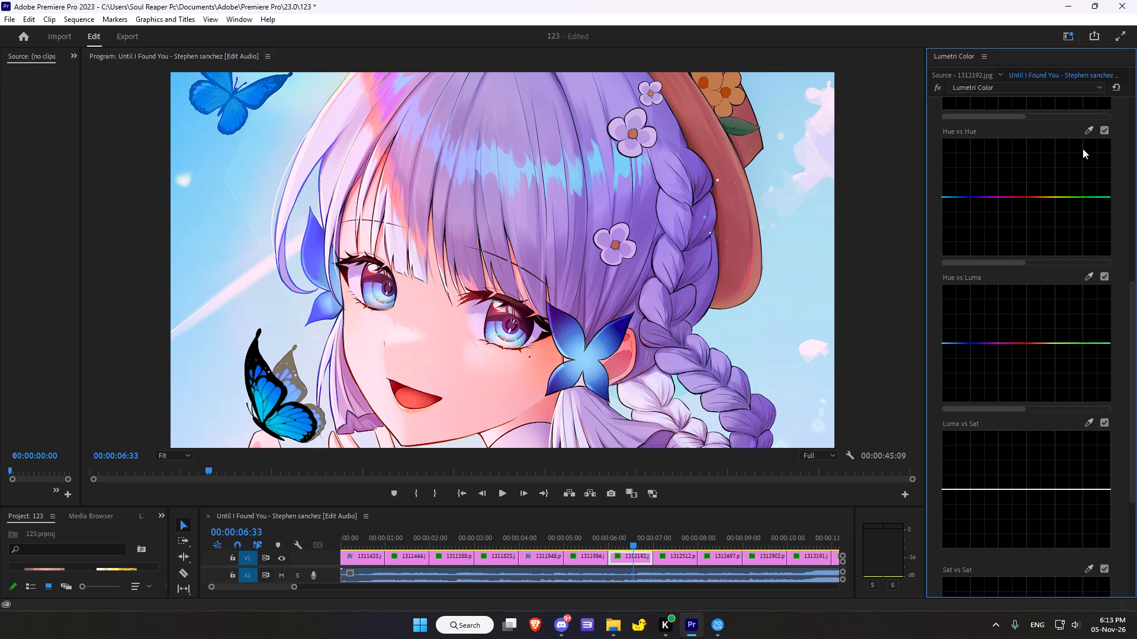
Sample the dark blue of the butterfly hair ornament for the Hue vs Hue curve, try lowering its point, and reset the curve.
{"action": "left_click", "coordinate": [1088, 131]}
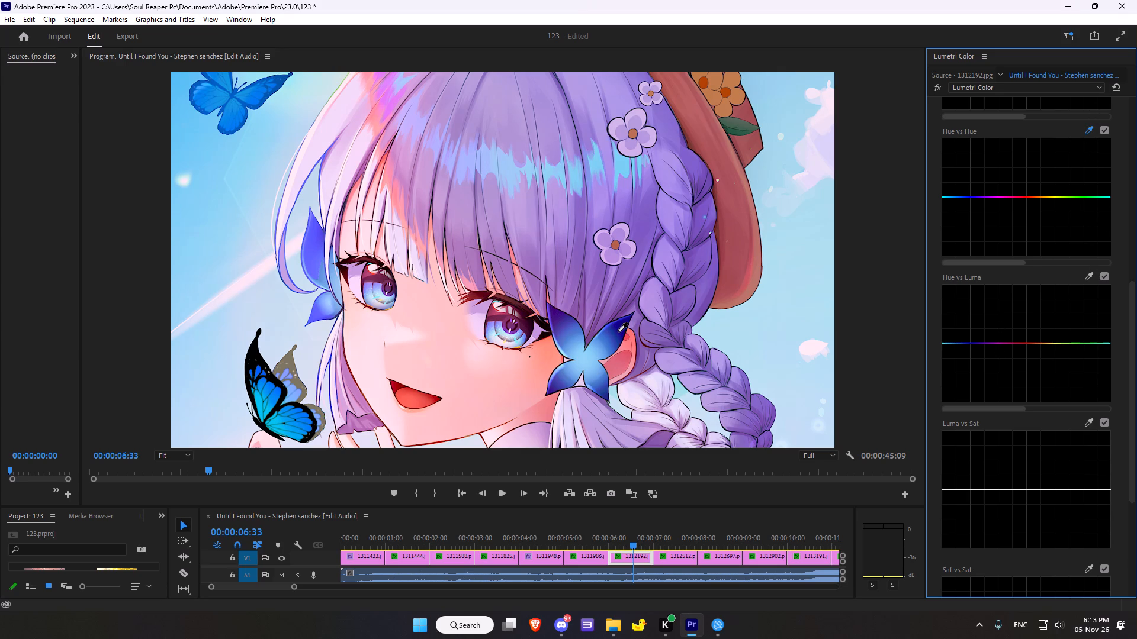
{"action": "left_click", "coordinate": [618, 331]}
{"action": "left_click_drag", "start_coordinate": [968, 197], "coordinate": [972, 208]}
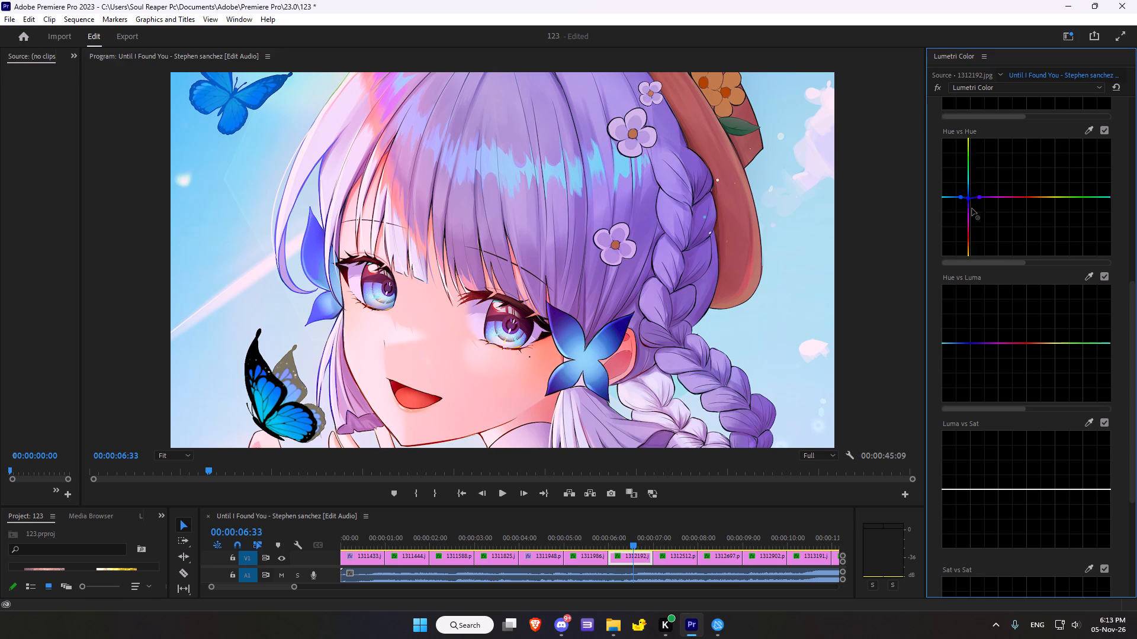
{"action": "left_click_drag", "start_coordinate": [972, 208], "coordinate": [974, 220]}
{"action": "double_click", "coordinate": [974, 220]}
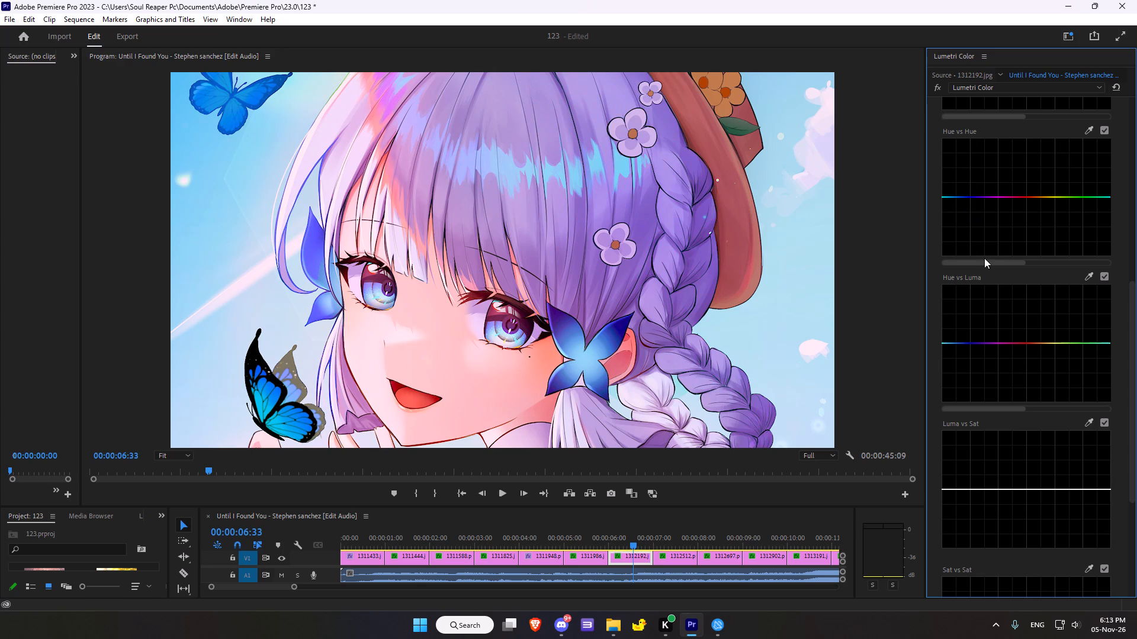
Sample the pinkish tone beside the cheek for the Hue vs Hue curve and move its magenta point slightly below the line toward red.
{"action": "left_click", "coordinate": [1087, 127]}
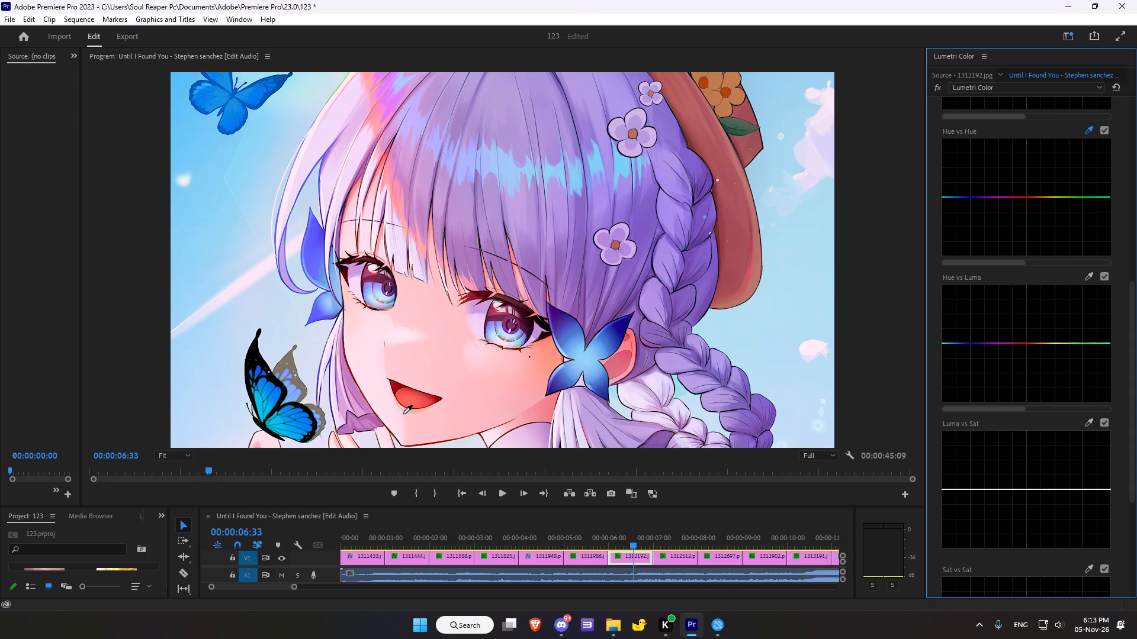
{"action": "left_click", "coordinate": [355, 392]}
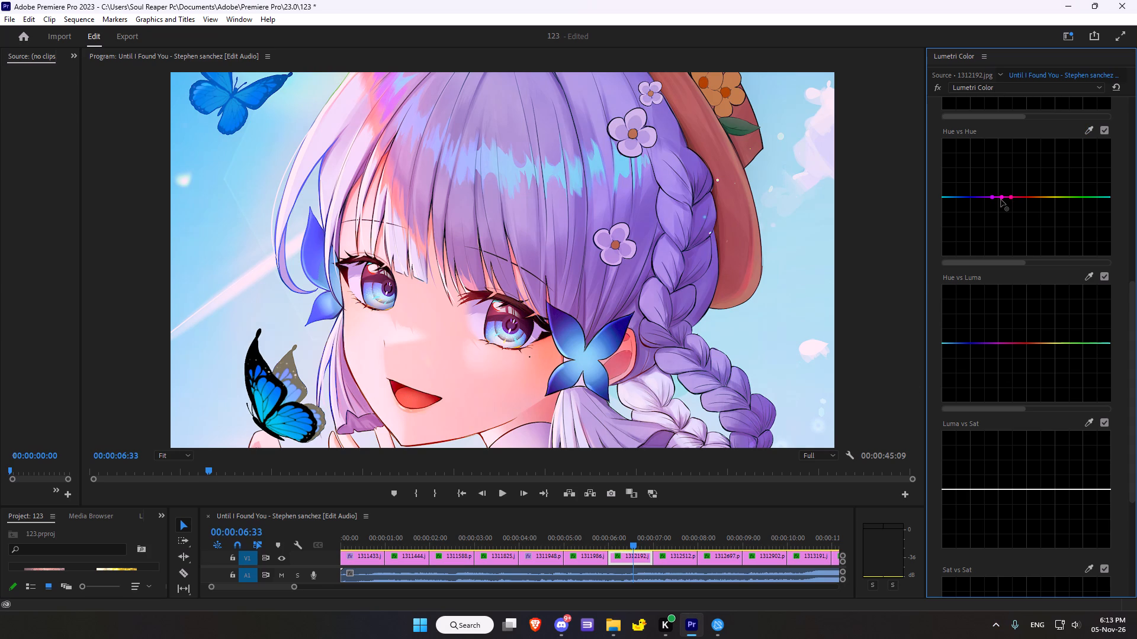
{"action": "left_click_drag", "start_coordinate": [1001, 199], "coordinate": [988, 185]}
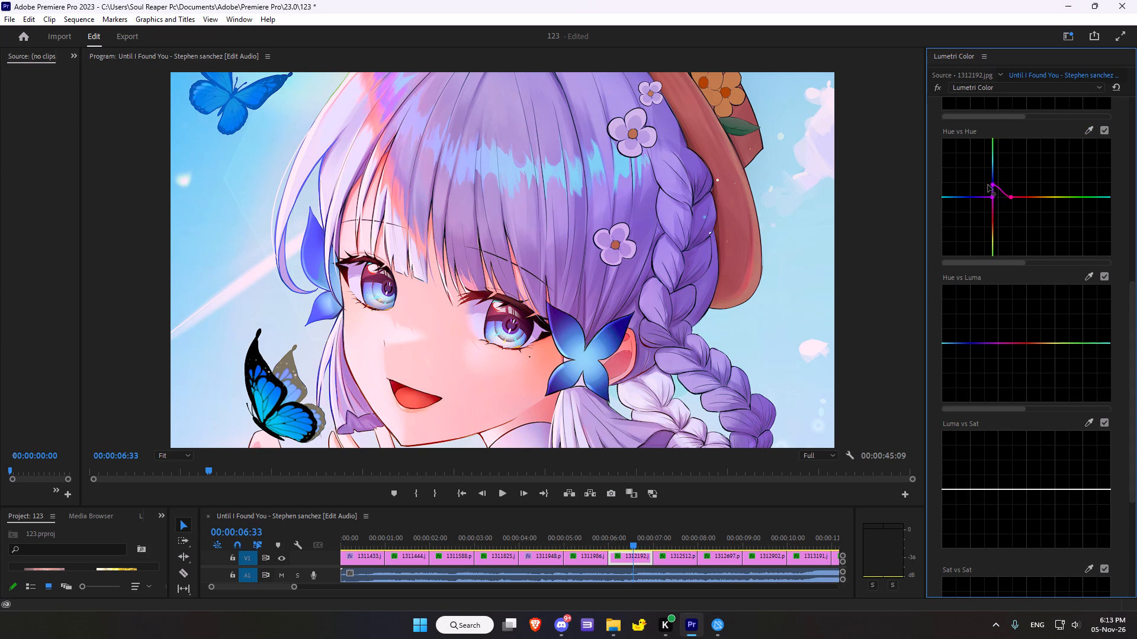
{"action": "left_click_drag", "start_coordinate": [988, 185], "coordinate": [1001, 196]}
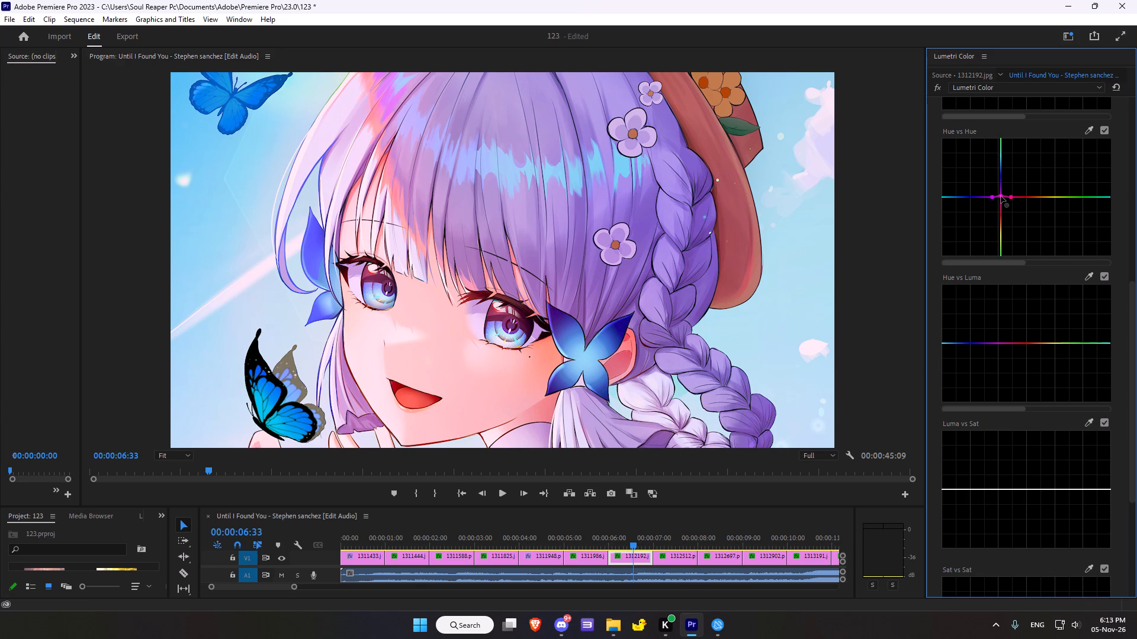
{"action": "left_click_drag", "start_coordinate": [1001, 196], "coordinate": [1001, 176]}
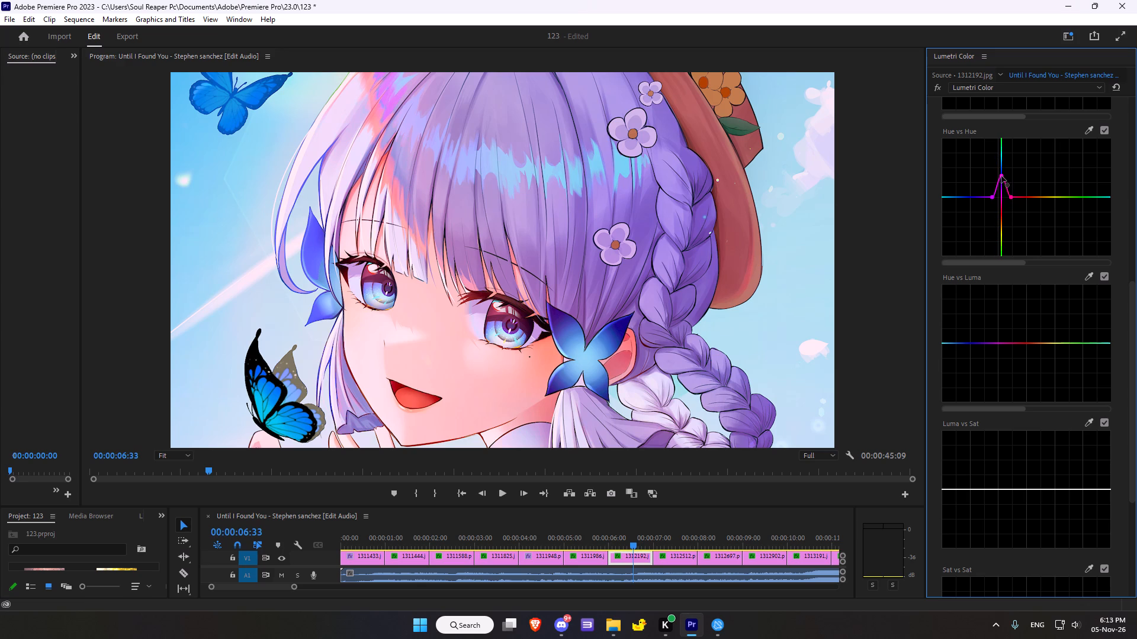
{"action": "left_click_drag", "start_coordinate": [1001, 176], "coordinate": [1007, 201]}
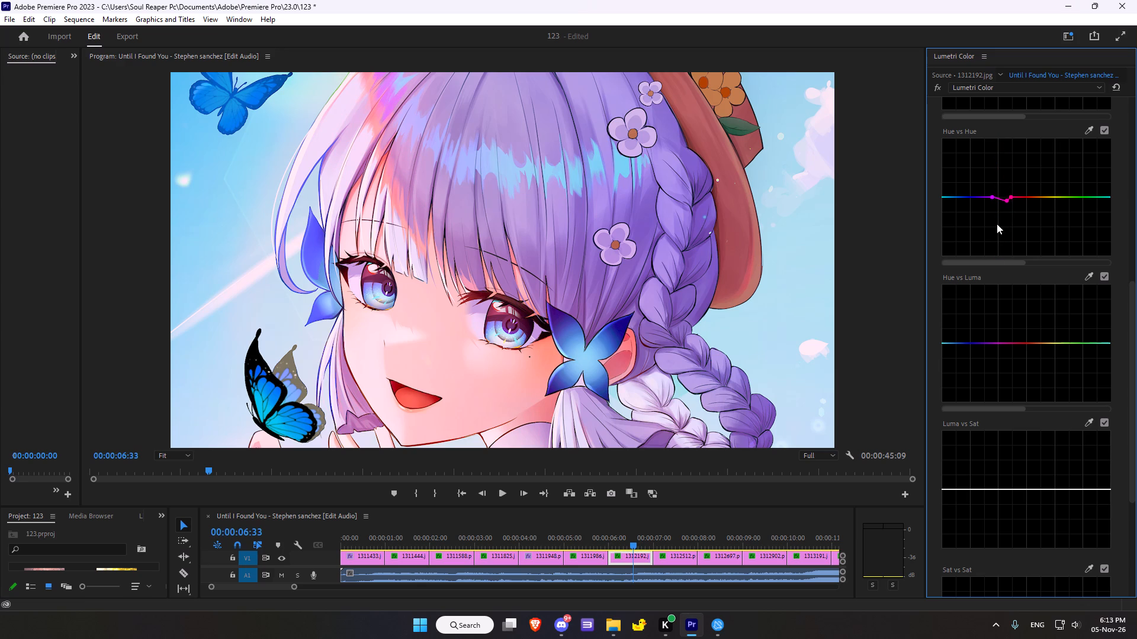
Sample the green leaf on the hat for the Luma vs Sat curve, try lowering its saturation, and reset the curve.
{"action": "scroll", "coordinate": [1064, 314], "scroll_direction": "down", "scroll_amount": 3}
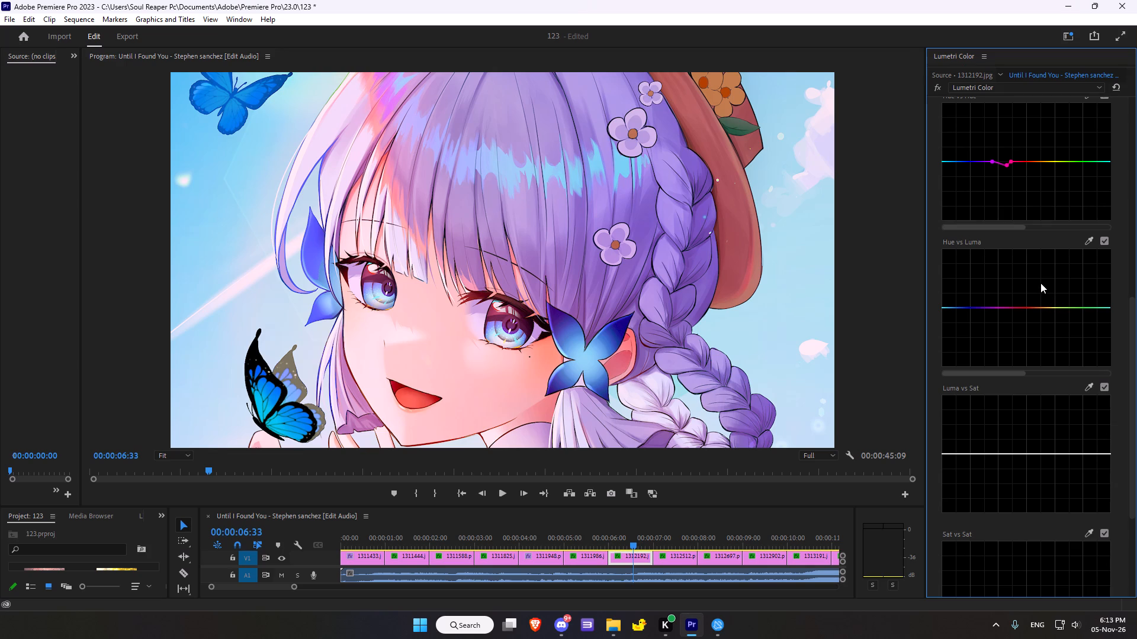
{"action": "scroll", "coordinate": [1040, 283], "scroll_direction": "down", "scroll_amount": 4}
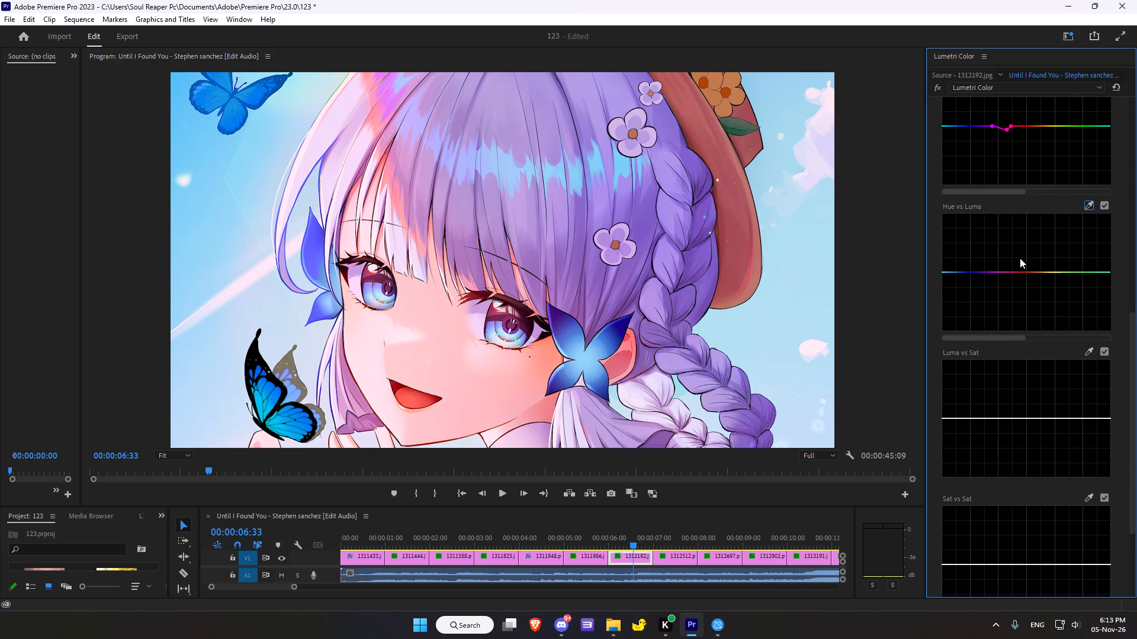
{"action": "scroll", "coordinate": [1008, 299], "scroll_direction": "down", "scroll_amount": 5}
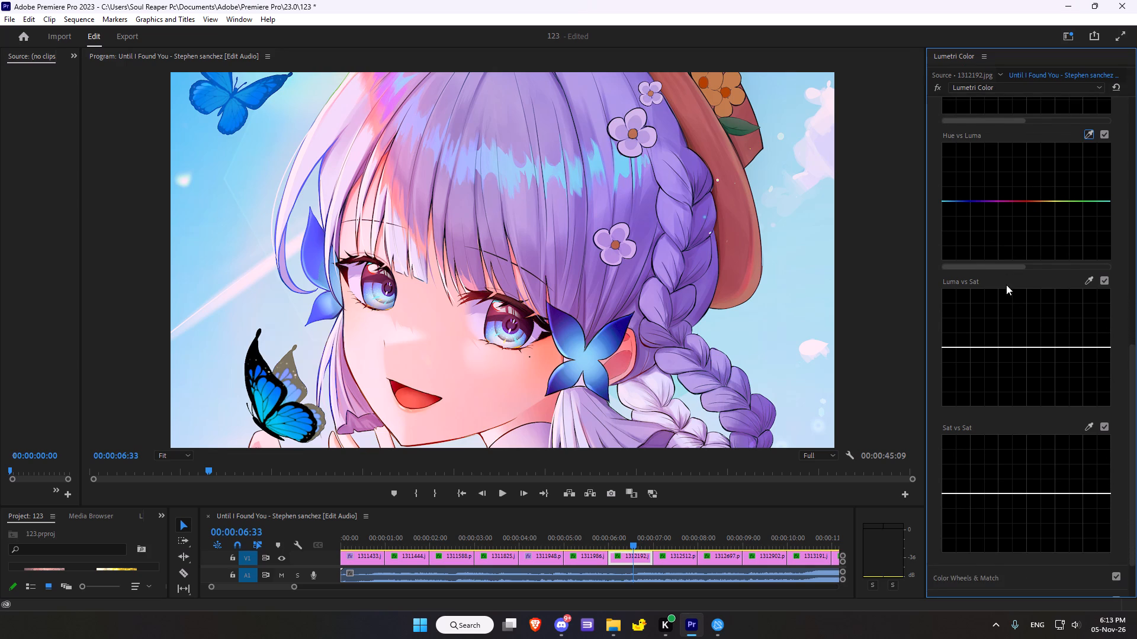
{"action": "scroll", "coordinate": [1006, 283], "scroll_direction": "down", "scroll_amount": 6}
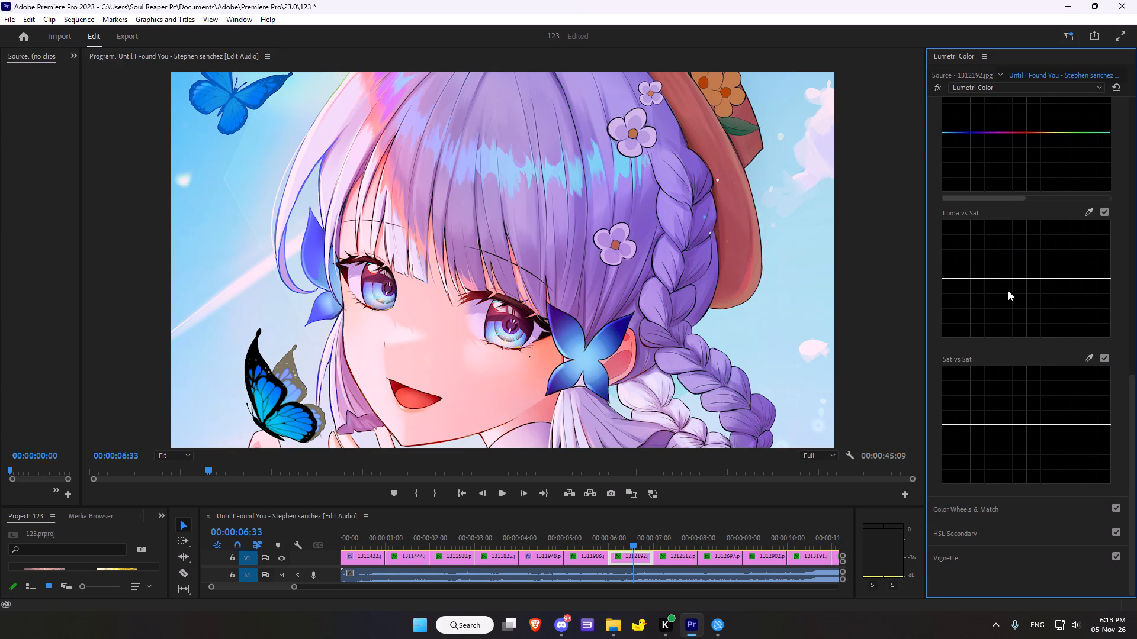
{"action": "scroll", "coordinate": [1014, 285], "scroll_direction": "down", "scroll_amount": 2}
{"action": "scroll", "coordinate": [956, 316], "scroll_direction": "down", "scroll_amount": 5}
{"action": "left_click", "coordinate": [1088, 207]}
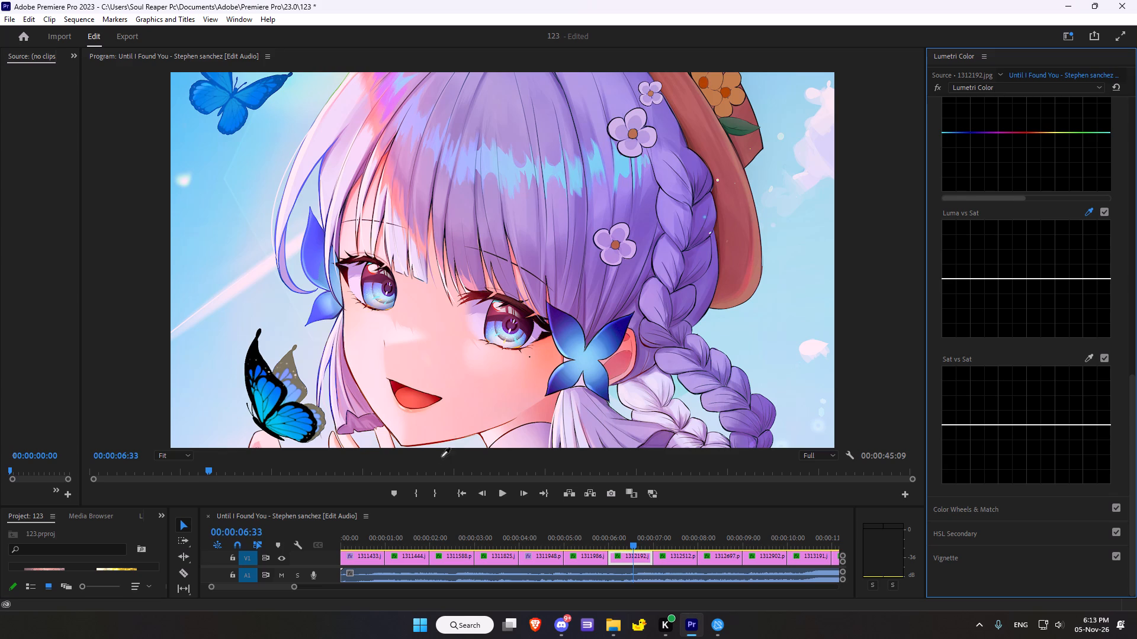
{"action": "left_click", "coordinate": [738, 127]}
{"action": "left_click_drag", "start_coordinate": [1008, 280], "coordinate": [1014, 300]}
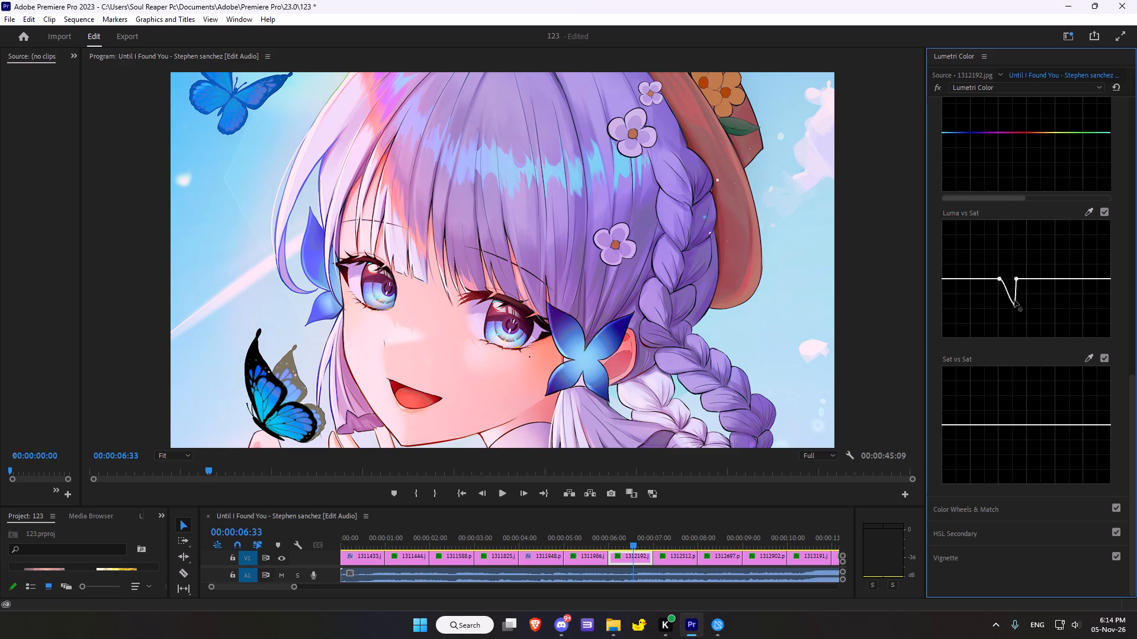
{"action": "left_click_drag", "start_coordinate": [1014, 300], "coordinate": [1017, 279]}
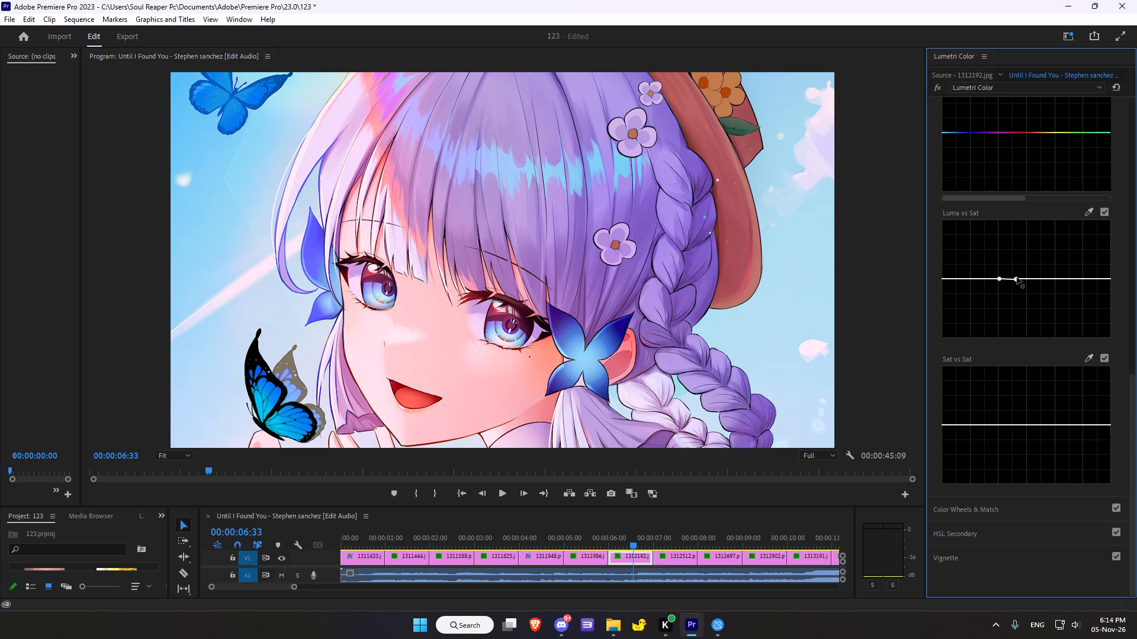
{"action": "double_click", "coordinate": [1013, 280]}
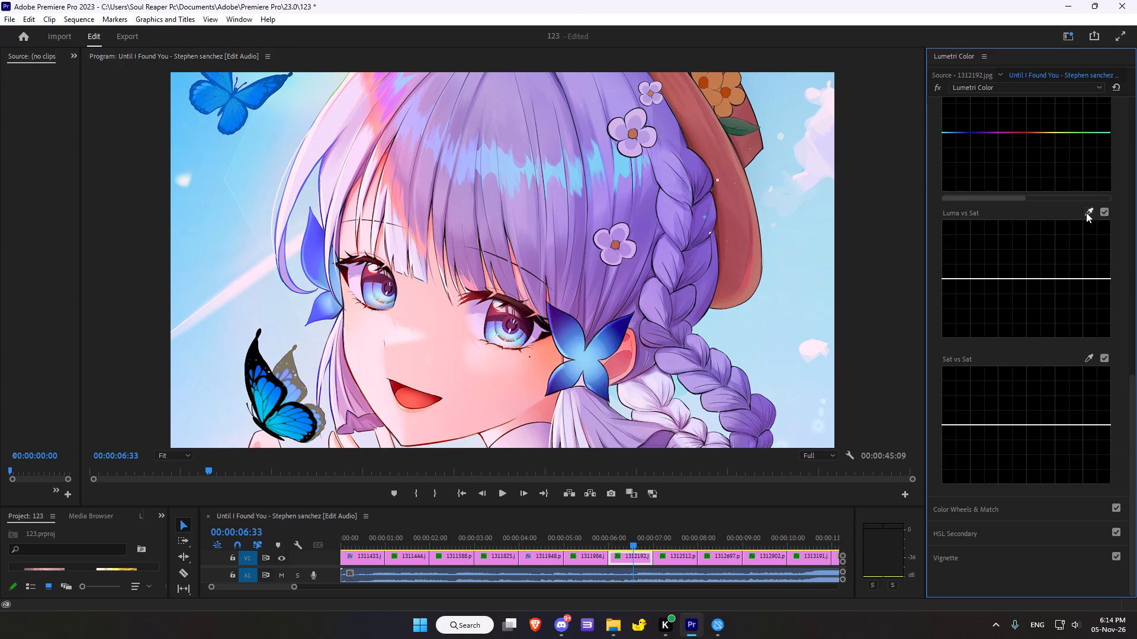
Sample the reddish hat brim for the Luma vs Sat curve and lower the saturation at that brightness slightly.
{"action": "left_click", "coordinate": [1087, 212]}
{"action": "left_click", "coordinate": [701, 124]}
{"action": "left_click_drag", "start_coordinate": [1026, 278], "coordinate": [1032, 281]}
{"action": "left_click_drag", "start_coordinate": [1032, 281], "coordinate": [1033, 257]}
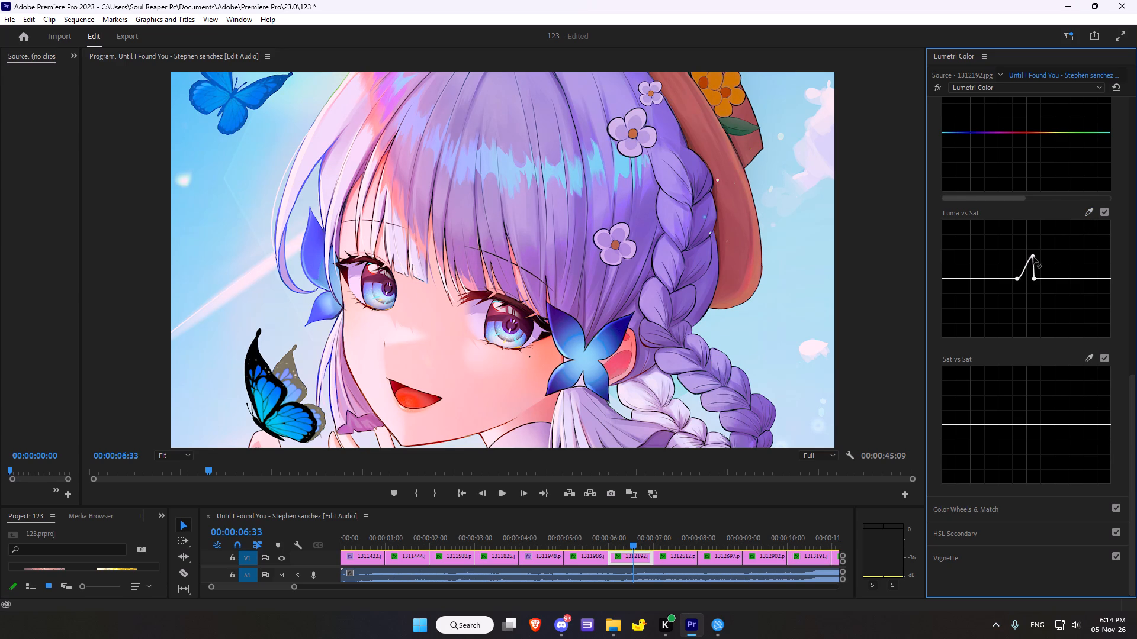
{"action": "left_click_drag", "start_coordinate": [1033, 257], "coordinate": [1035, 292]}
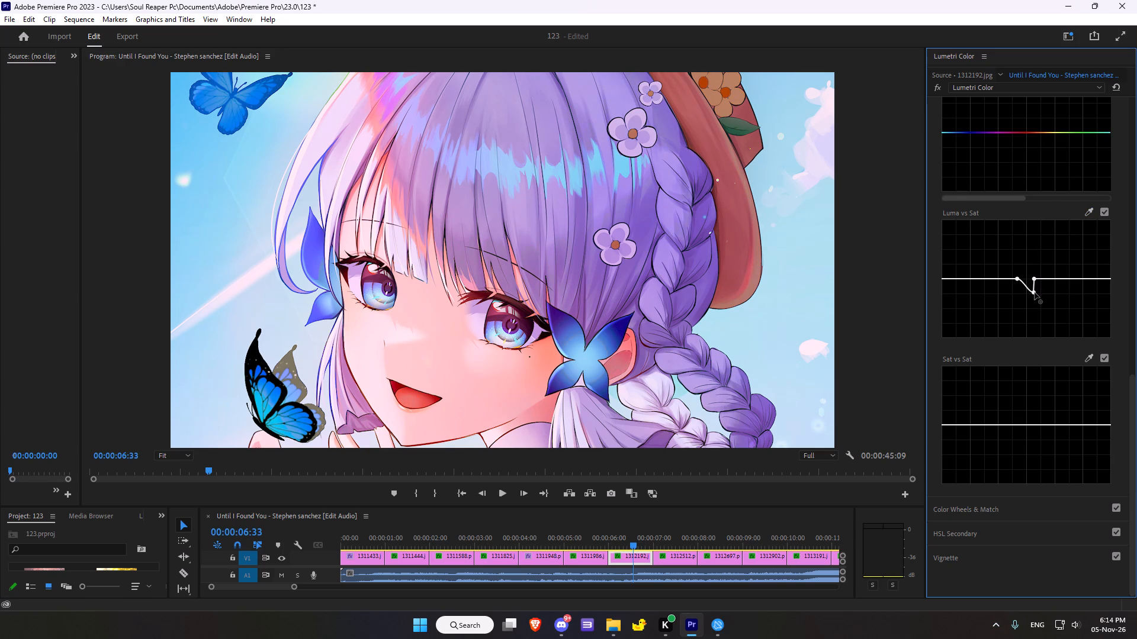
{"action": "left_click_drag", "start_coordinate": [1035, 292], "coordinate": [1028, 284]}
{"action": "left_click_drag", "start_coordinate": [1028, 284], "coordinate": [1026, 291]}
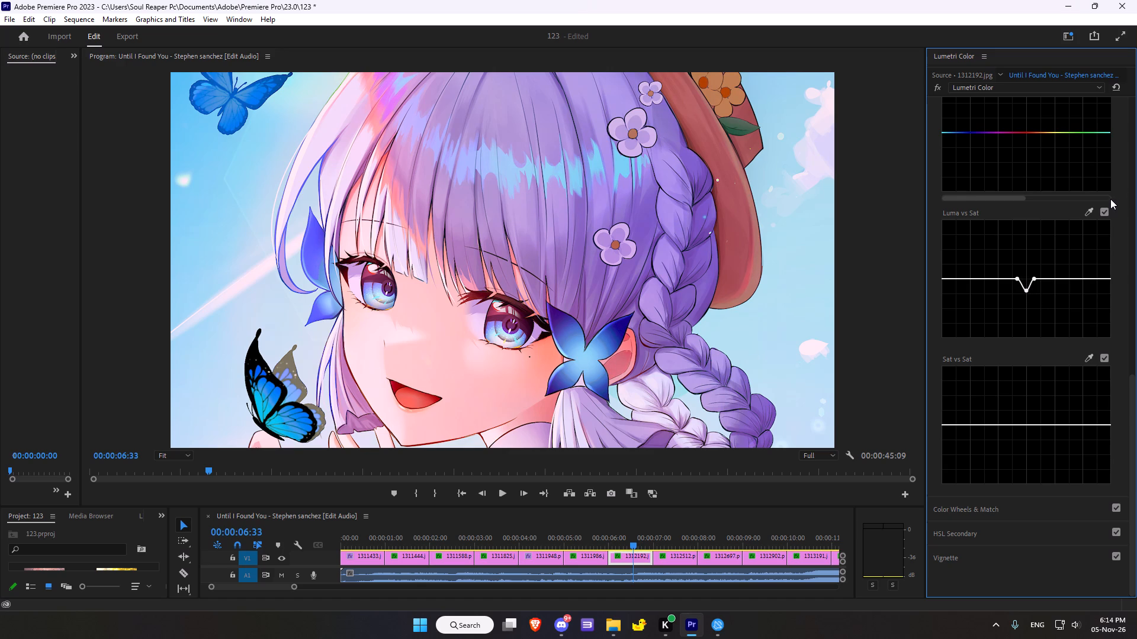
Sample the blue ornament beside the hair for the Sat vs Sat curve and lower the saturation at that point moderately.
{"action": "scroll", "coordinate": [1109, 221], "scroll_direction": "down", "scroll_amount": 5}
{"action": "left_click", "coordinate": [1088, 359]}
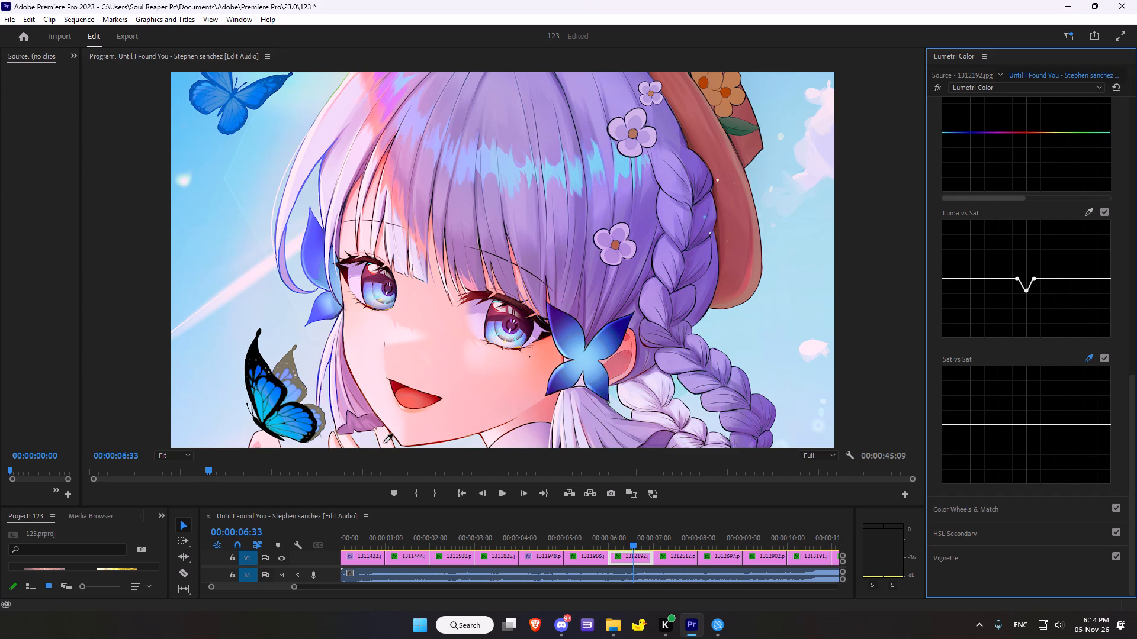
{"action": "left_click", "coordinate": [311, 235]}
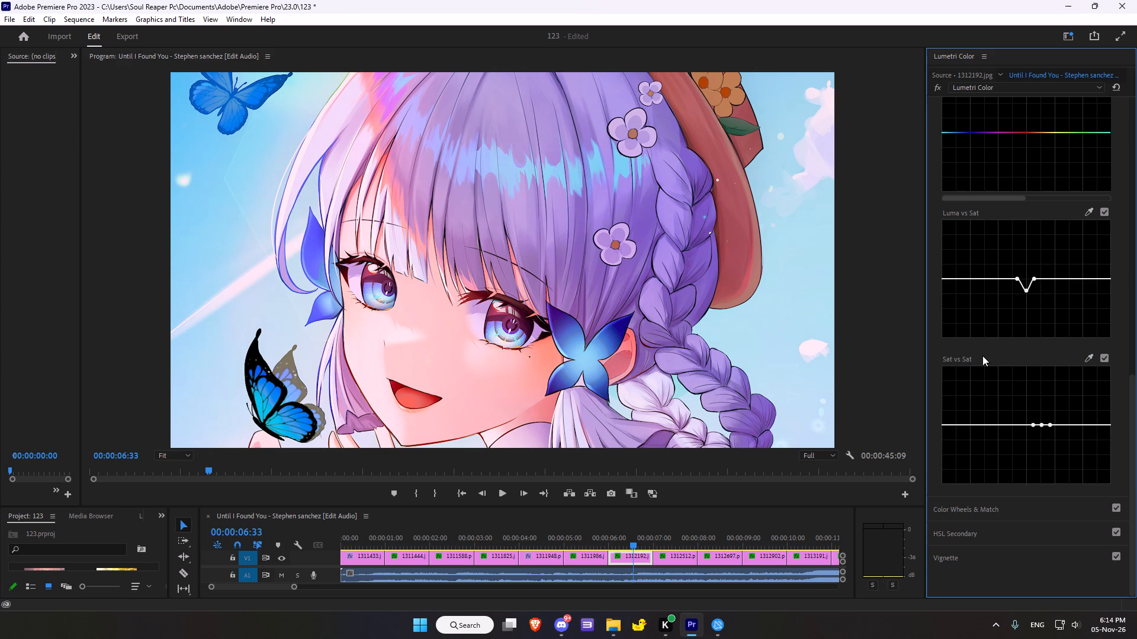
{"action": "left_click_drag", "start_coordinate": [1044, 425], "coordinate": [1037, 422]}
{"action": "left_click_drag", "start_coordinate": [1037, 422], "coordinate": [1035, 377]}
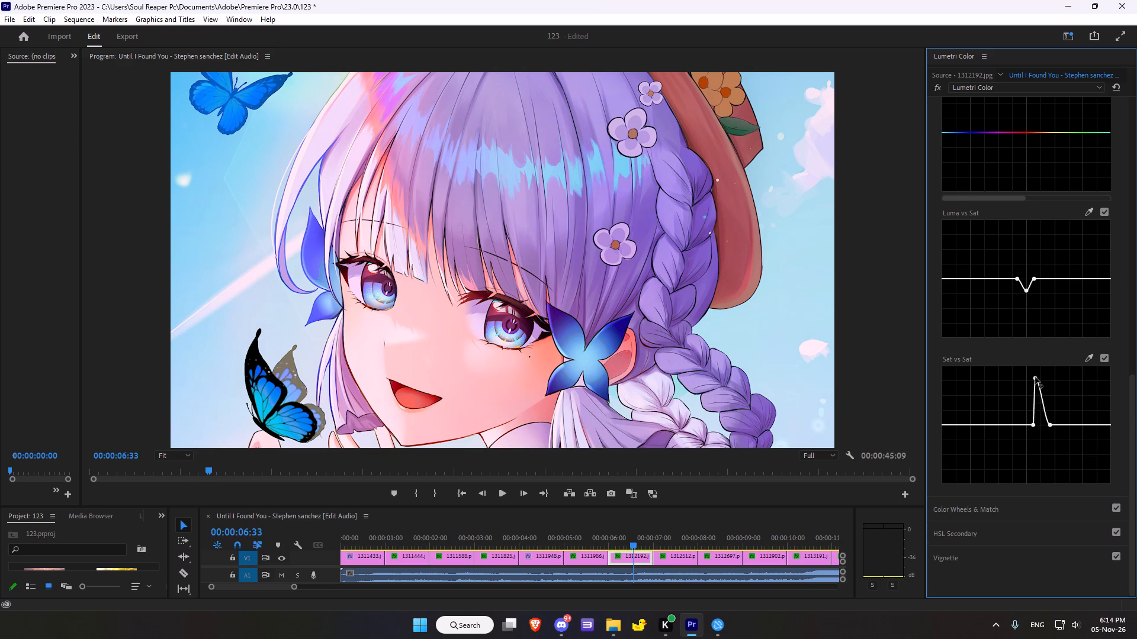
{"action": "left_click_drag", "start_coordinate": [1035, 377], "coordinate": [1033, 414]}
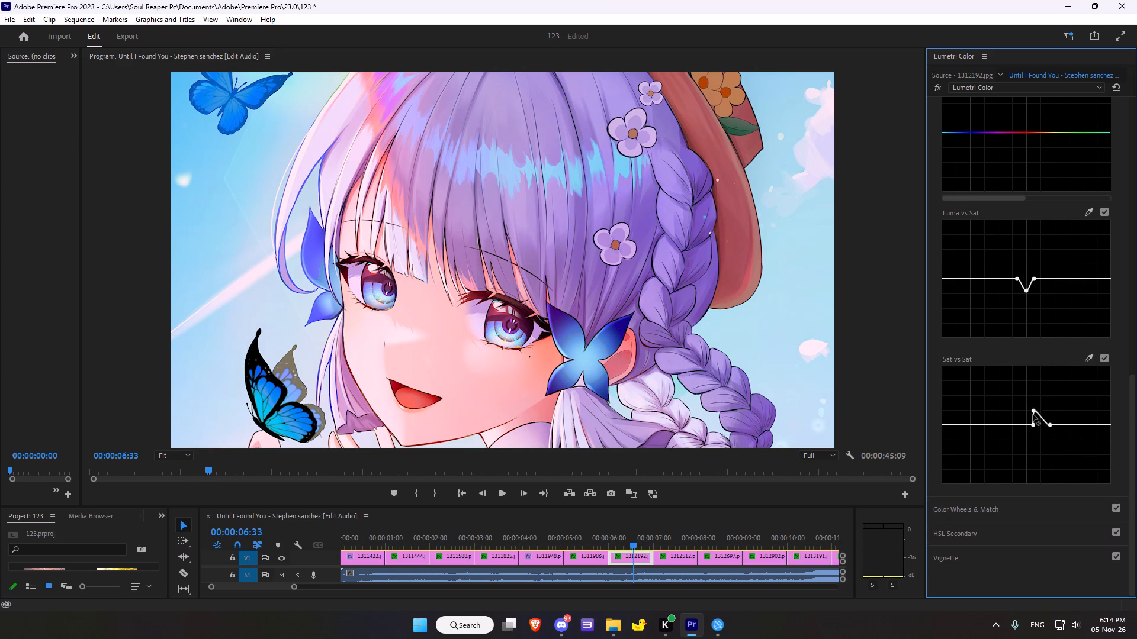
{"action": "left_click_drag", "start_coordinate": [1033, 414], "coordinate": [1036, 454]}
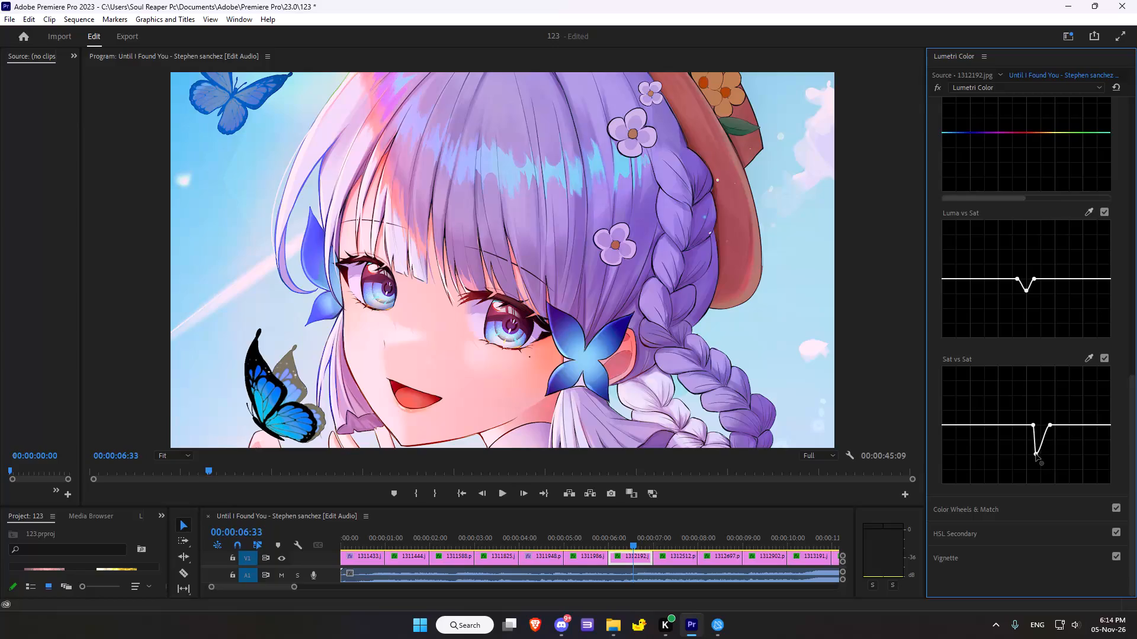
{"action": "left_click_drag", "start_coordinate": [1036, 454], "coordinate": [1041, 443]}
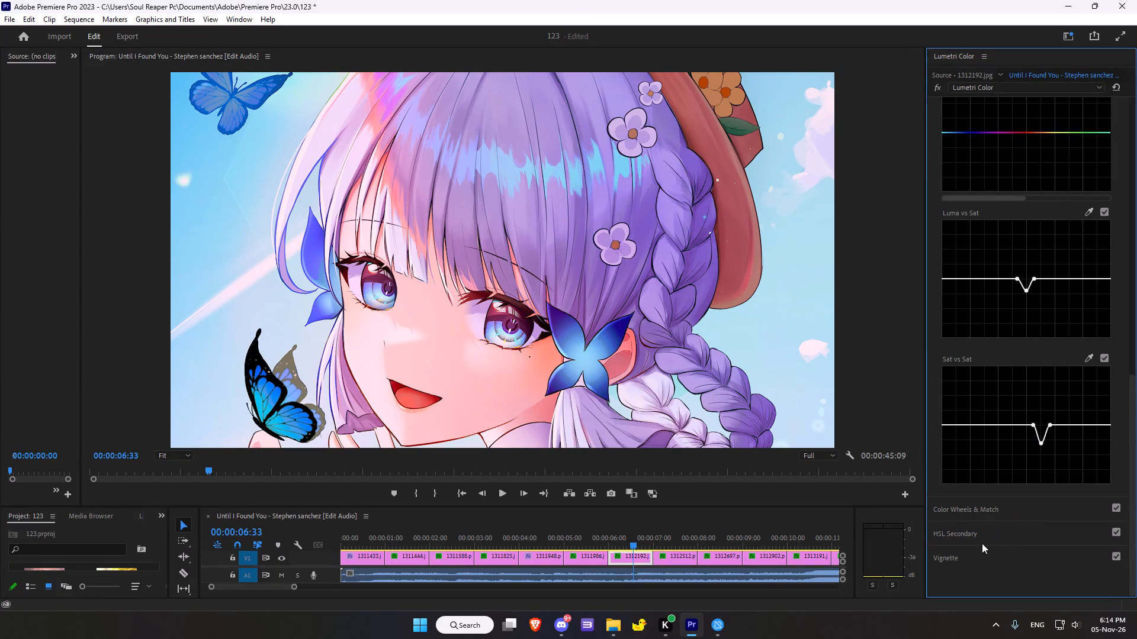
Open Color Wheels & Match and shift the Midtones wheel slightly toward yellow-green.
{"action": "left_click", "coordinate": [960, 510]}
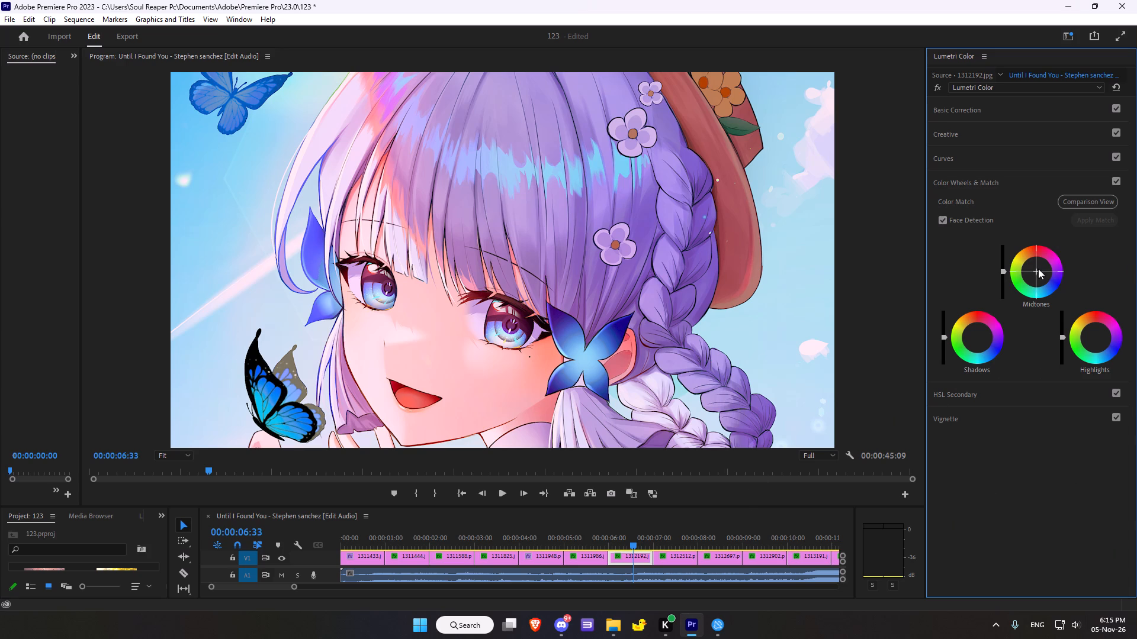
{"action": "left_click_drag", "start_coordinate": [1034, 271], "coordinate": [887, 247]}
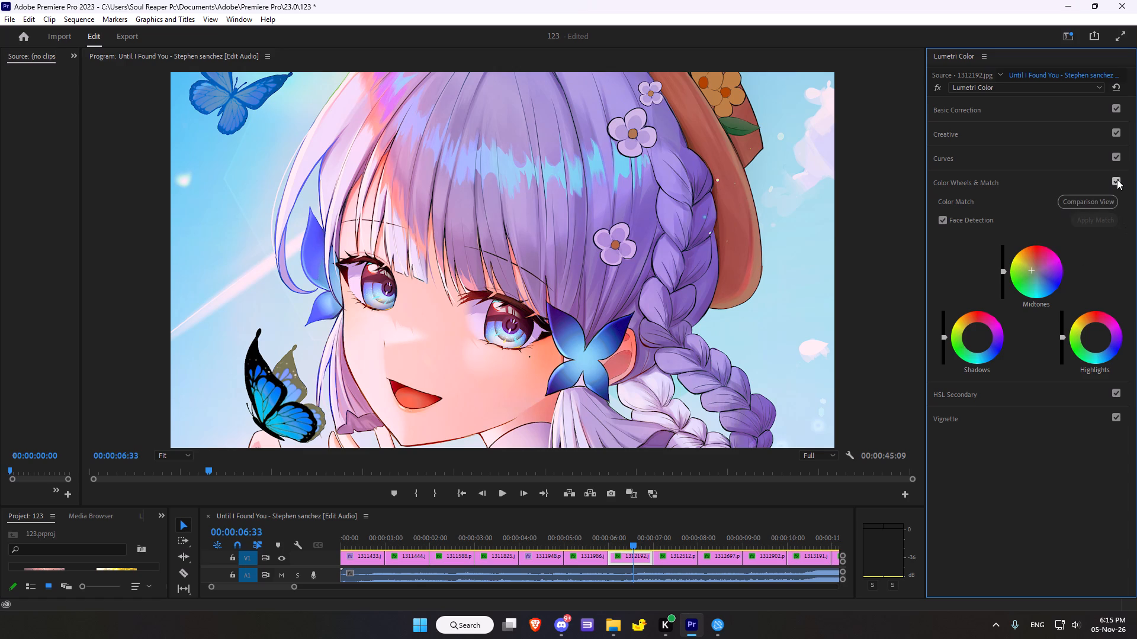
Compare the image with and without the color wheel correction, and lower the Midtones brightness slightly.
{"action": "left_click", "coordinate": [1117, 179]}
{"action": "left_click", "coordinate": [1117, 179]}
{"action": "double_click", "coordinate": [1117, 179]}
{"action": "left_click_drag", "start_coordinate": [1003, 273], "coordinate": [1039, 456]}
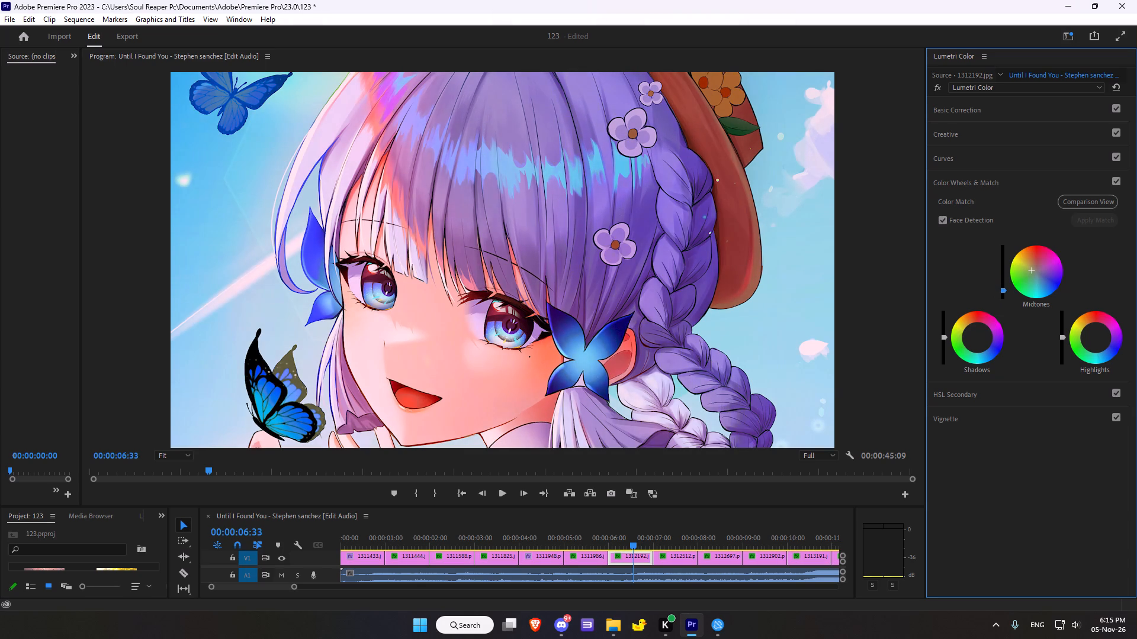
{"action": "left_click_drag", "start_coordinate": [1039, 456], "coordinate": [1051, 443]}
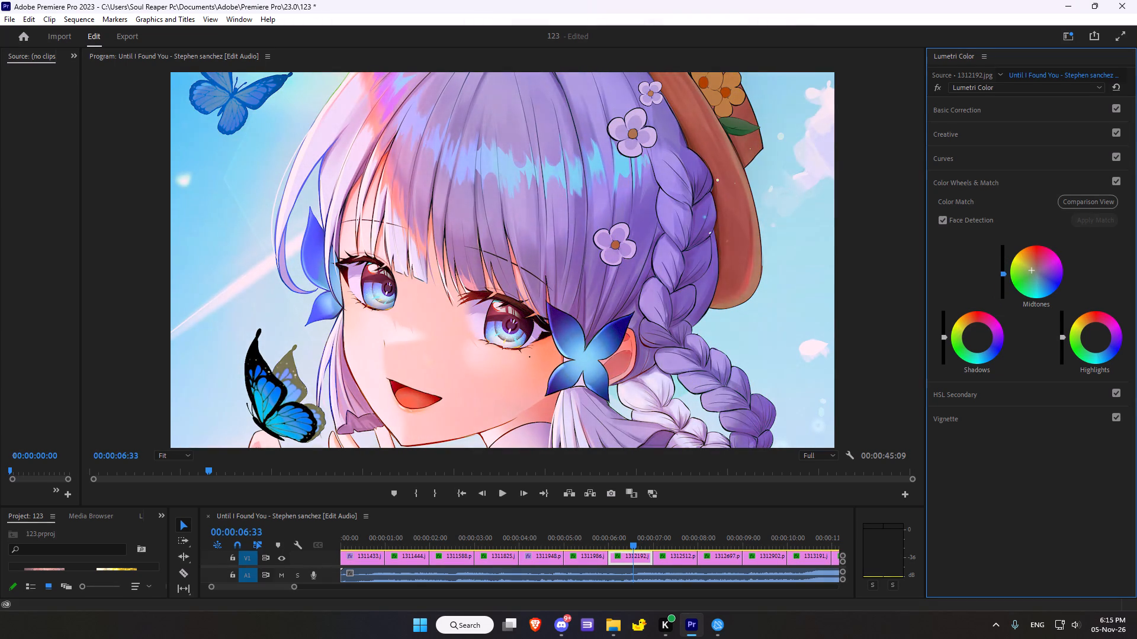
{"action": "left_click_drag", "start_coordinate": [1051, 443], "coordinate": [1051, 480]}
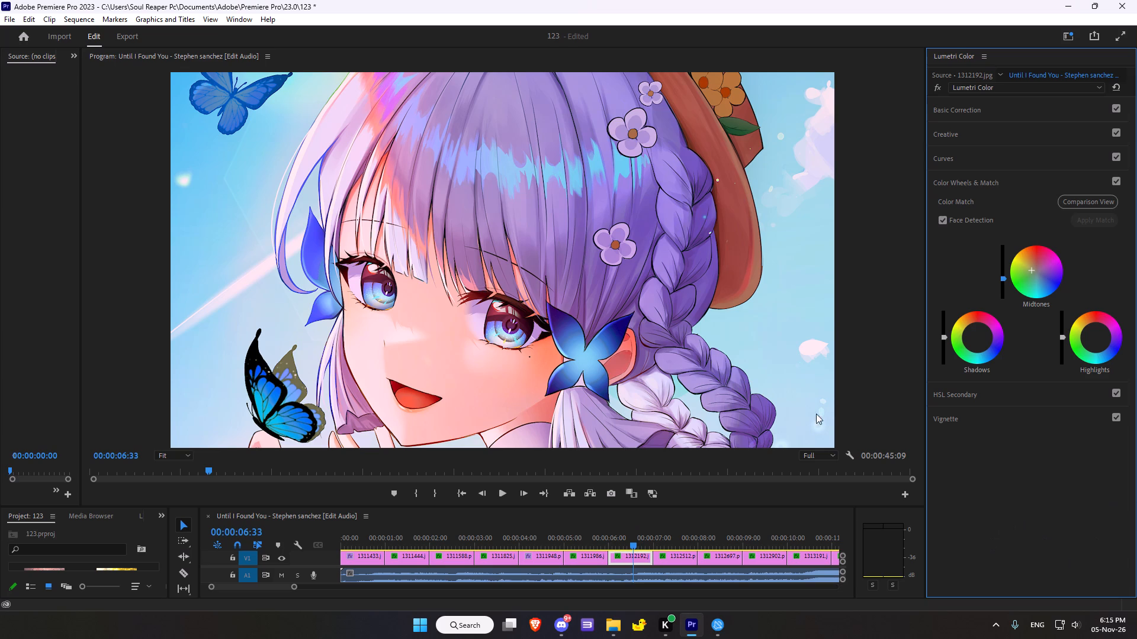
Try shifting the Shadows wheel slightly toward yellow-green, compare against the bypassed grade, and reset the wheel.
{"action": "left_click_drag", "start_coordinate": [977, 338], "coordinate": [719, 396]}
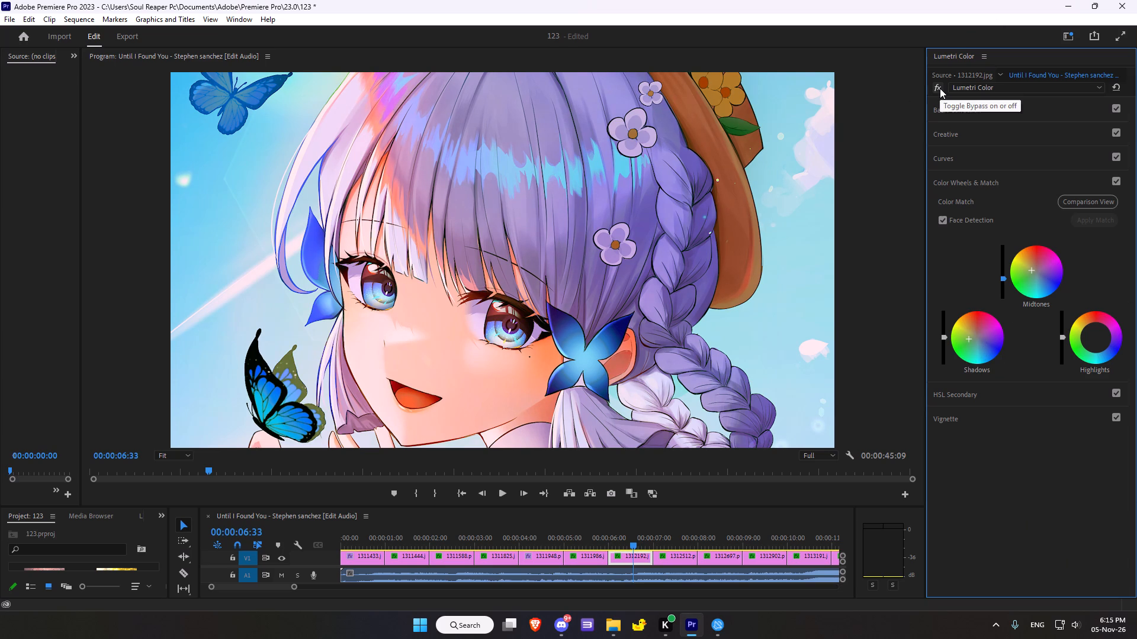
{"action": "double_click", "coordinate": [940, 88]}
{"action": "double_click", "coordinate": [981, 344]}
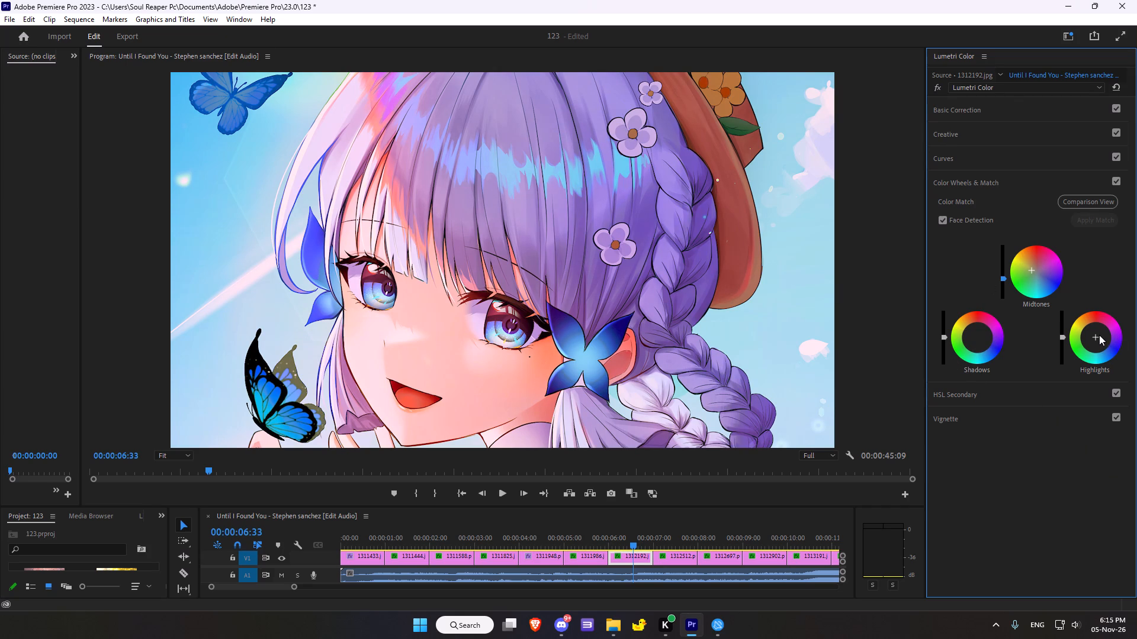
Try a slight green shift on the Highlights wheel and bring it back close to neutral.
{"action": "left_click_drag", "start_coordinate": [1097, 335], "coordinate": [1004, 322]}
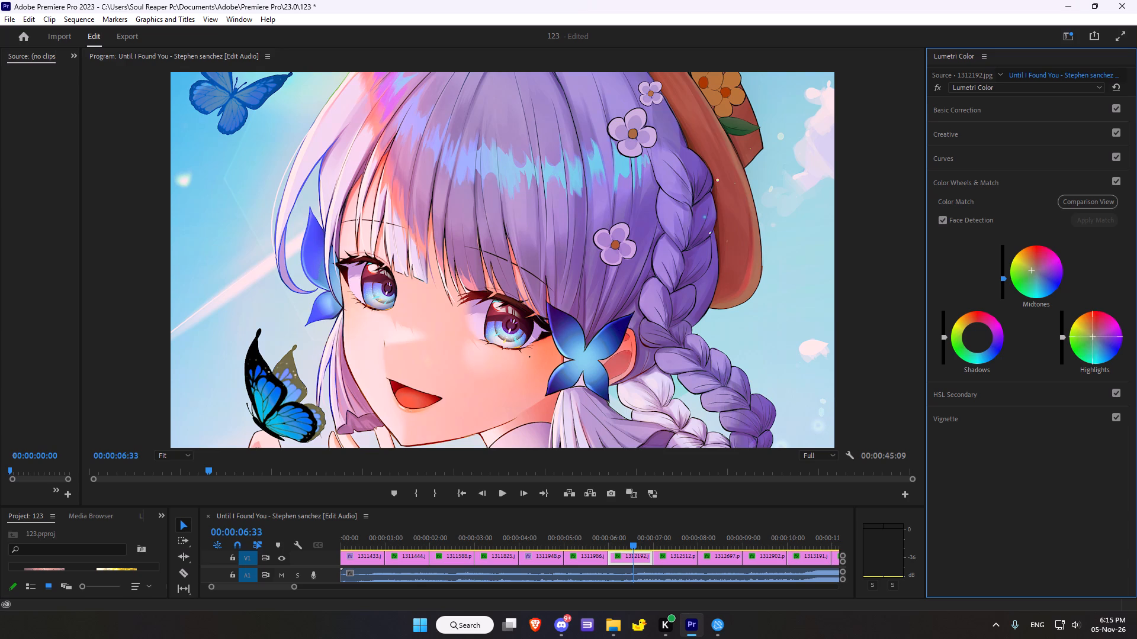
{"action": "left_click_drag", "start_coordinate": [1004, 322], "coordinate": [1135, 338]}
{"action": "left_click_drag", "start_coordinate": [1135, 338], "coordinate": [1135, 343]}
{"action": "scroll", "coordinate": [1010, 375], "scroll_direction": "down", "scroll_amount": 2}
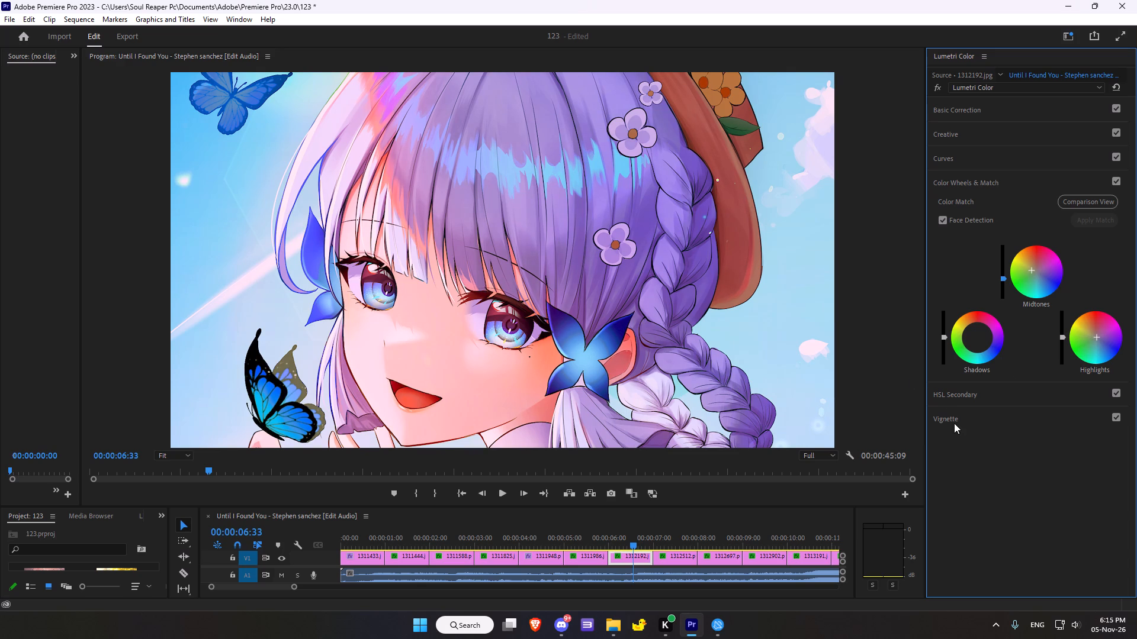
Add a dark vignette with Amount -3.0, Midpoint about 23.4, Roundness about -29.3 and Feather about 44.
{"action": "left_click", "coordinate": [952, 418]}
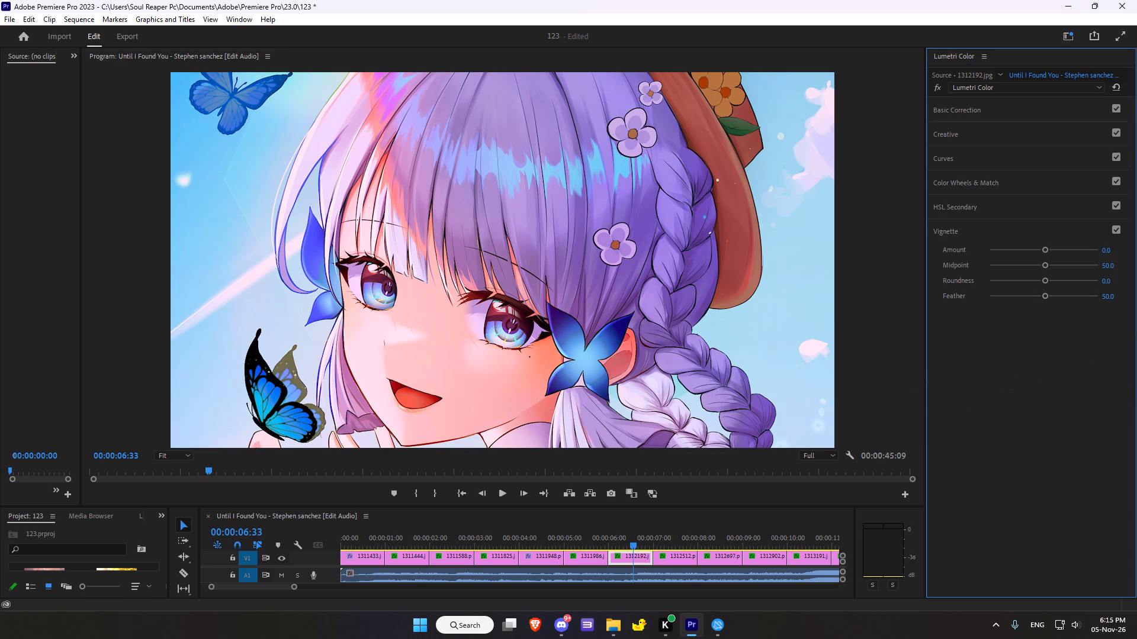
{"action": "scroll", "coordinate": [1136, 330], "scroll_direction": "down", "scroll_amount": 4}
{"action": "scroll", "coordinate": [1136, 330], "scroll_direction": "up", "scroll_amount": 8}
{"action": "left_click_drag", "start_coordinate": [1043, 250], "coordinate": [1036, 246]}
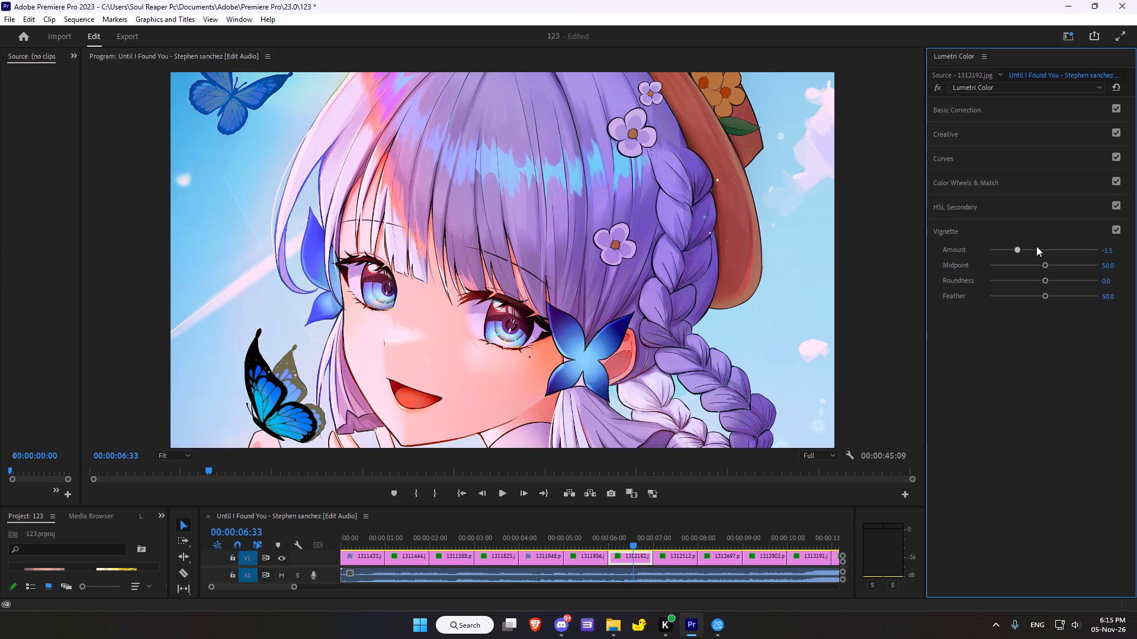
{"action": "left_click_drag", "start_coordinate": [1036, 246], "coordinate": [969, 257]}
{"action": "left_click_drag", "start_coordinate": [1042, 265], "coordinate": [1009, 266]}
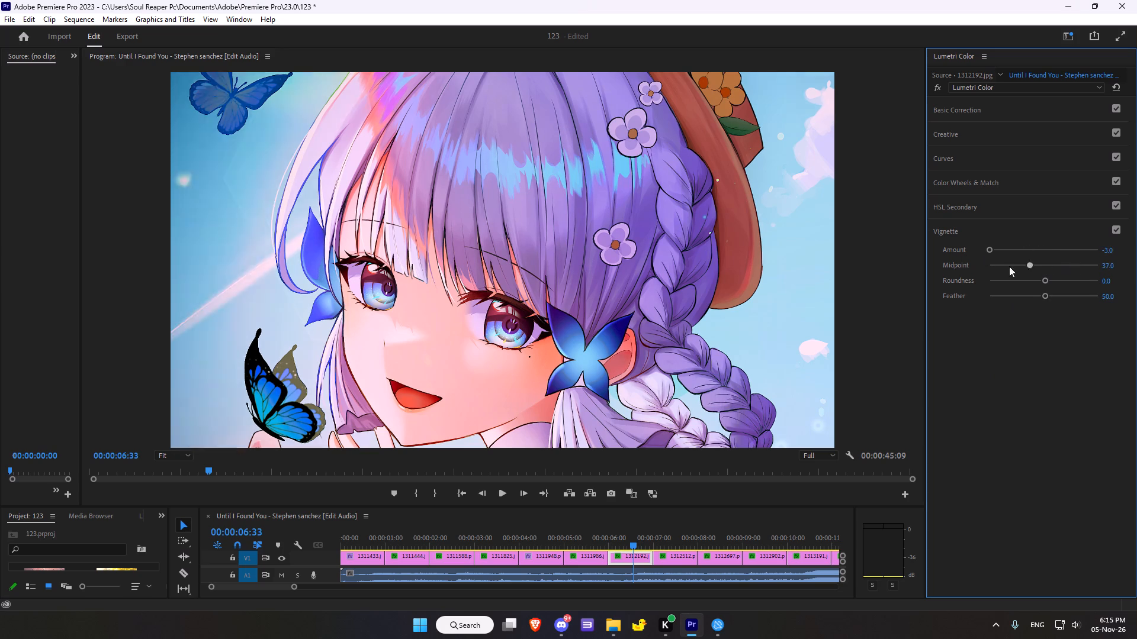
{"action": "left_click_drag", "start_coordinate": [1009, 266], "coordinate": [1014, 267]}
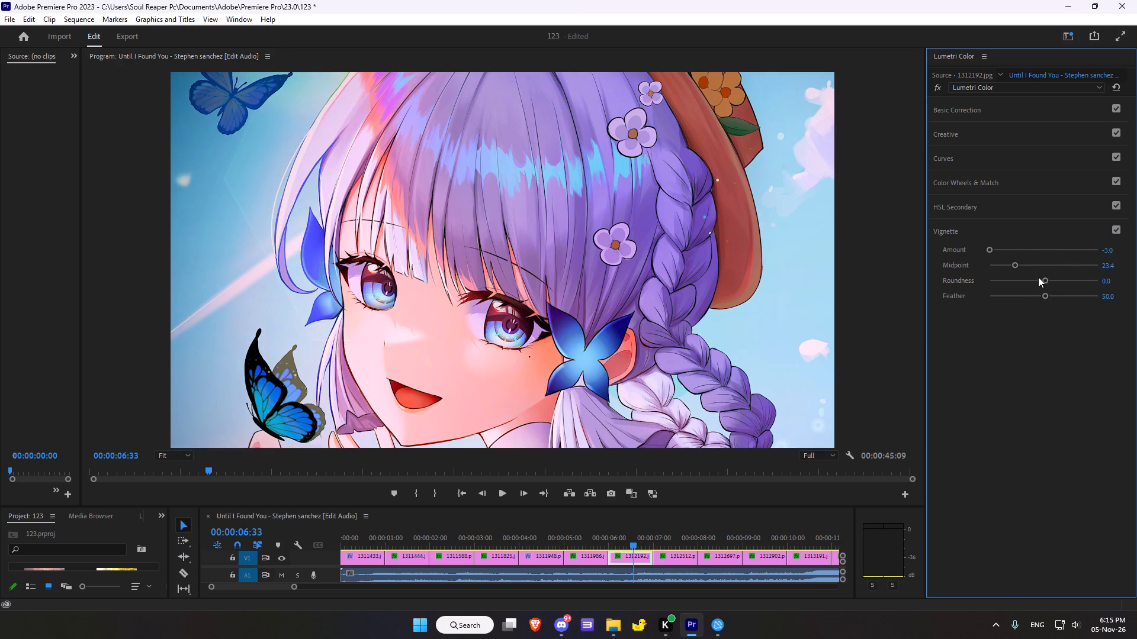
{"action": "left_click_drag", "start_coordinate": [1045, 283], "coordinate": [1027, 277]}
{"action": "left_click", "coordinate": [1043, 294]}
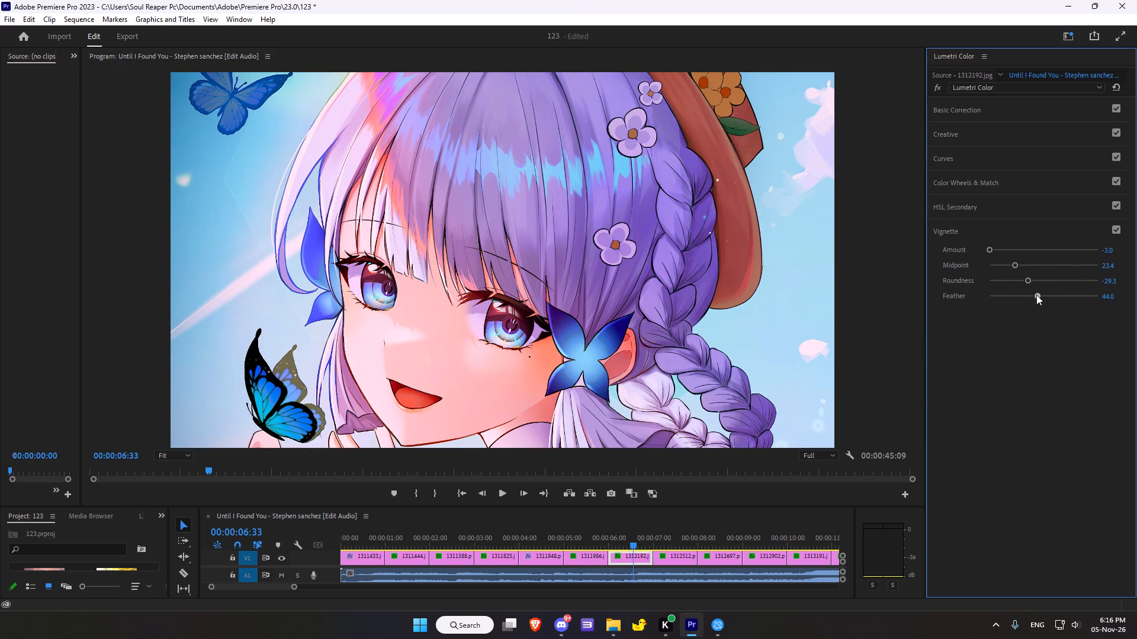
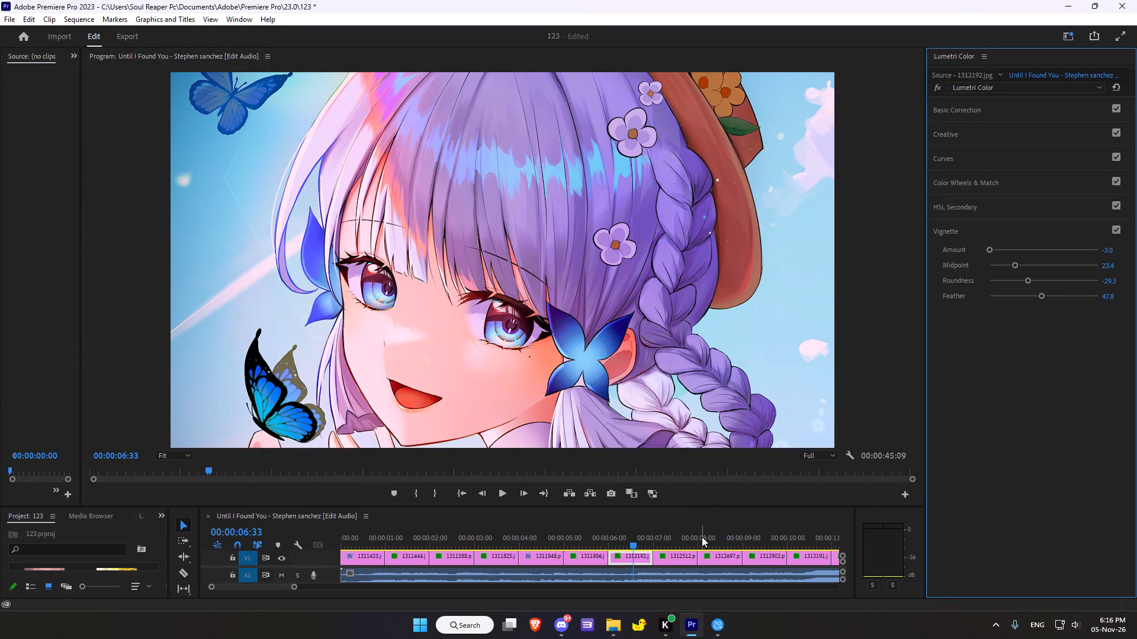
Compare the 1312192.jpg image with and without its full Lumetri Color grade.
{"action": "scroll", "coordinate": [687, 343], "scroll_direction": "down", "scroll_amount": 2}
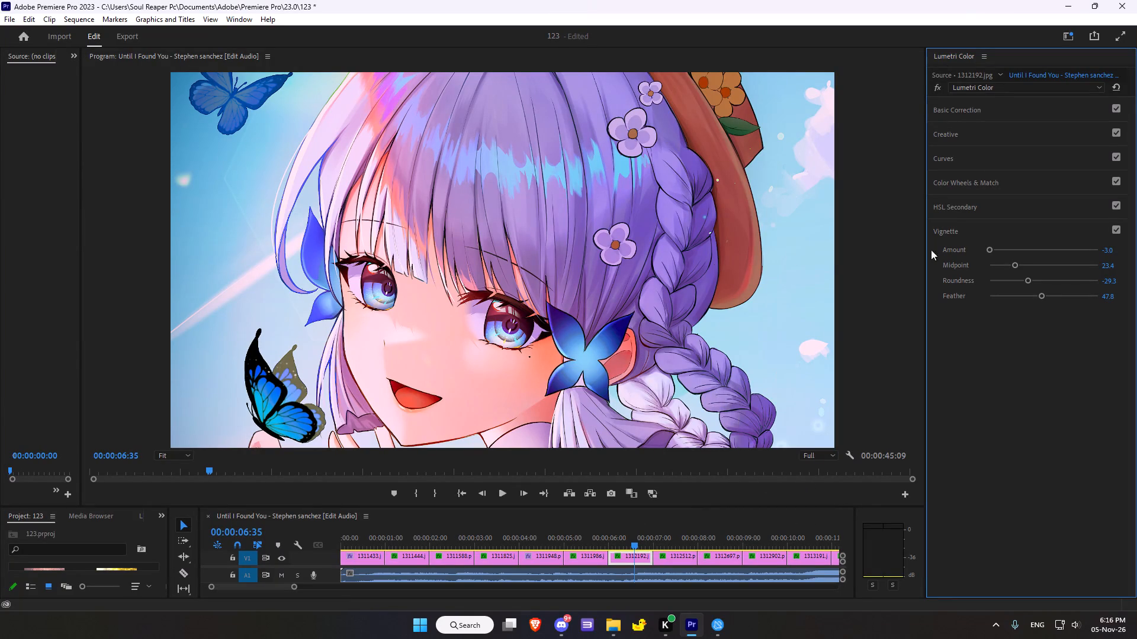
{"action": "left_click", "coordinate": [939, 87]}
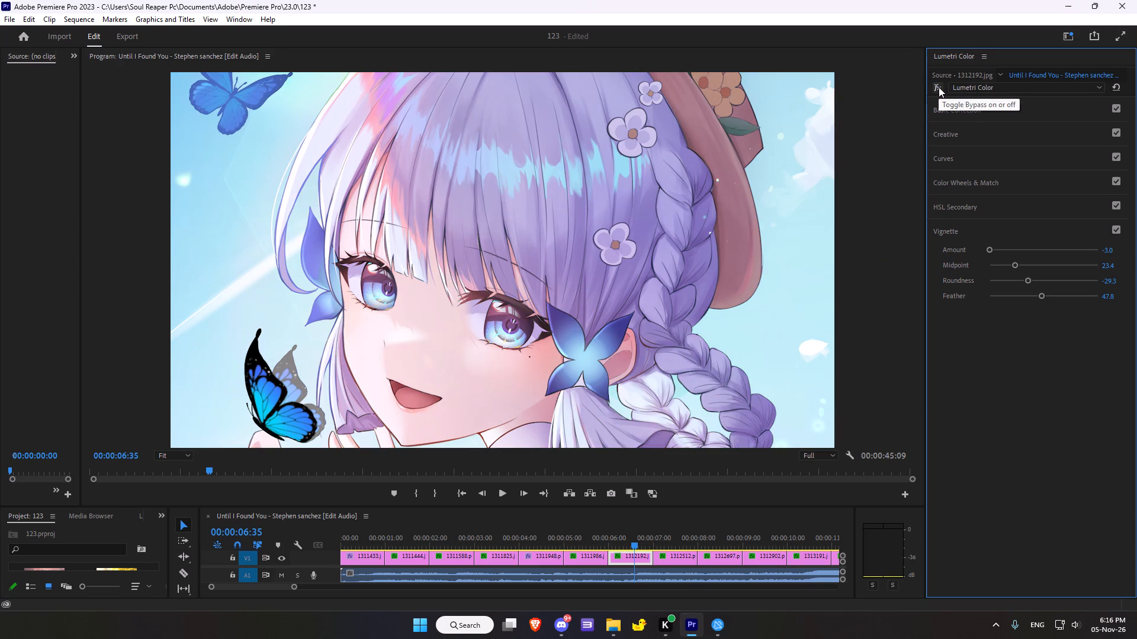
{"action": "left_click", "coordinate": [939, 87]}
{"action": "left_click", "coordinate": [939, 87]}
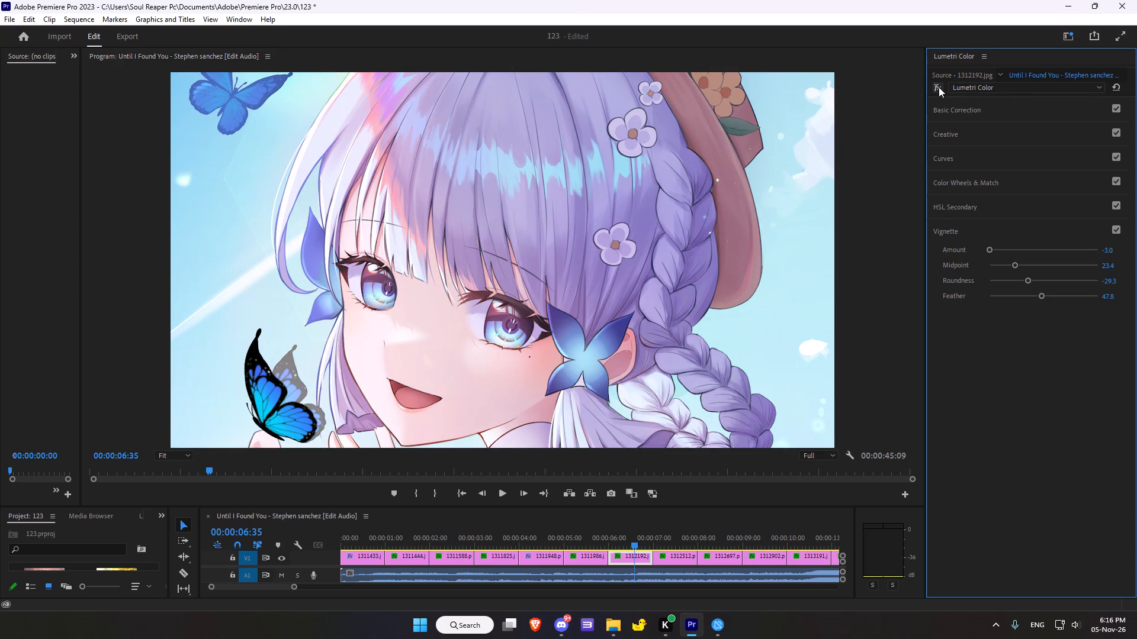
{"action": "left_click", "coordinate": [939, 87]}
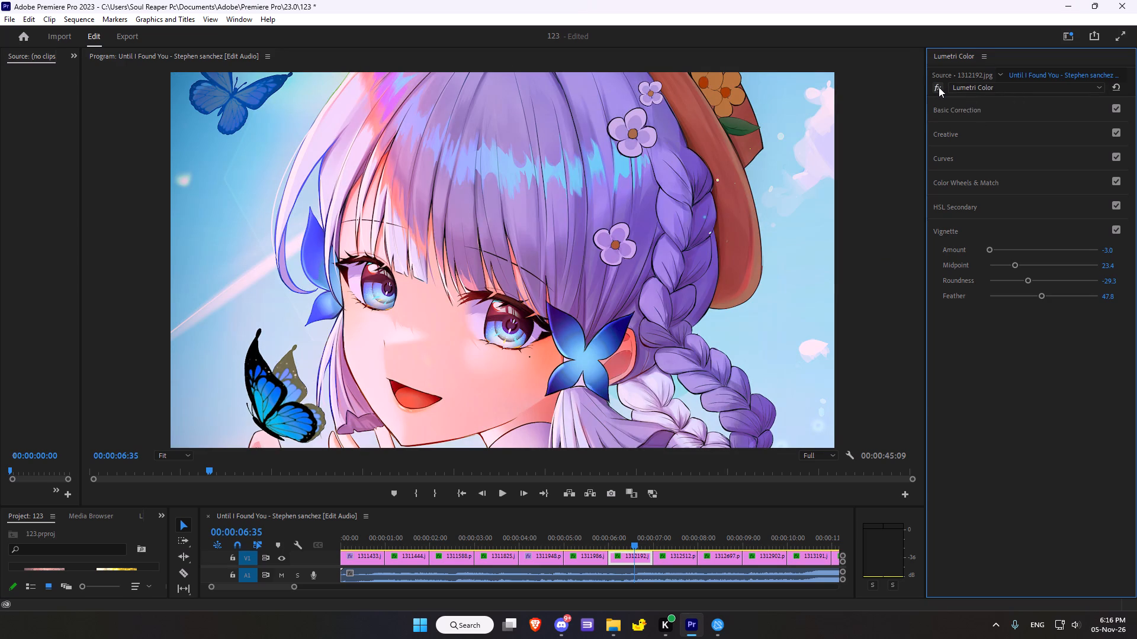
{"action": "left_click", "coordinate": [939, 87]}
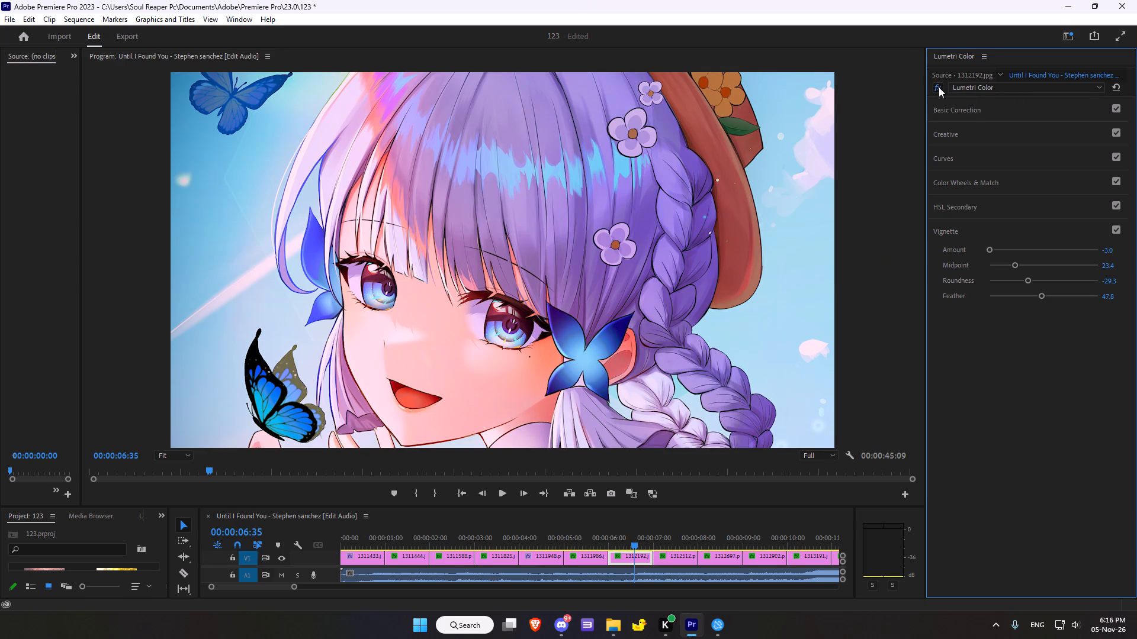
{"action": "left_click", "coordinate": [939, 87]}
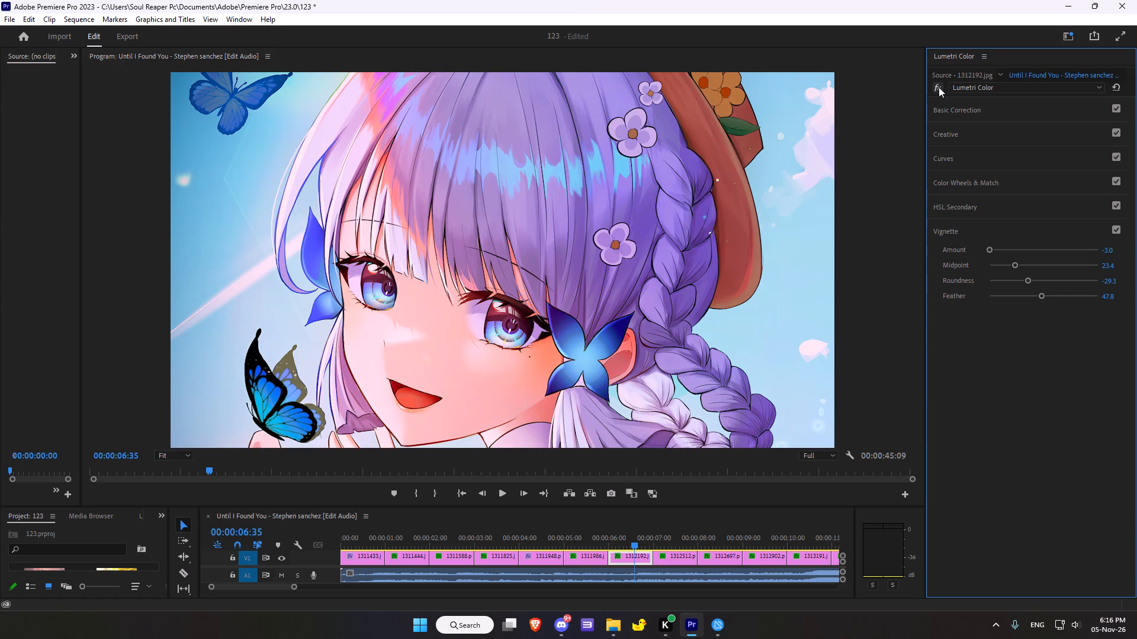
{"action": "double_click", "coordinate": [939, 87]}
{"action": "double_click", "coordinate": [939, 87]}
{"action": "left_click", "coordinate": [941, 85]}
{"action": "left_click", "coordinate": [941, 85]}
Sample the pink hair streak to add magenta control points to the Hue vs Sat curve.
{"action": "scroll", "coordinate": [1032, 359], "scroll_direction": "up", "scroll_amount": 9}
{"action": "scroll", "coordinate": [953, 146], "scroll_direction": "up", "scroll_amount": 1}
{"action": "left_click", "coordinate": [970, 109]}
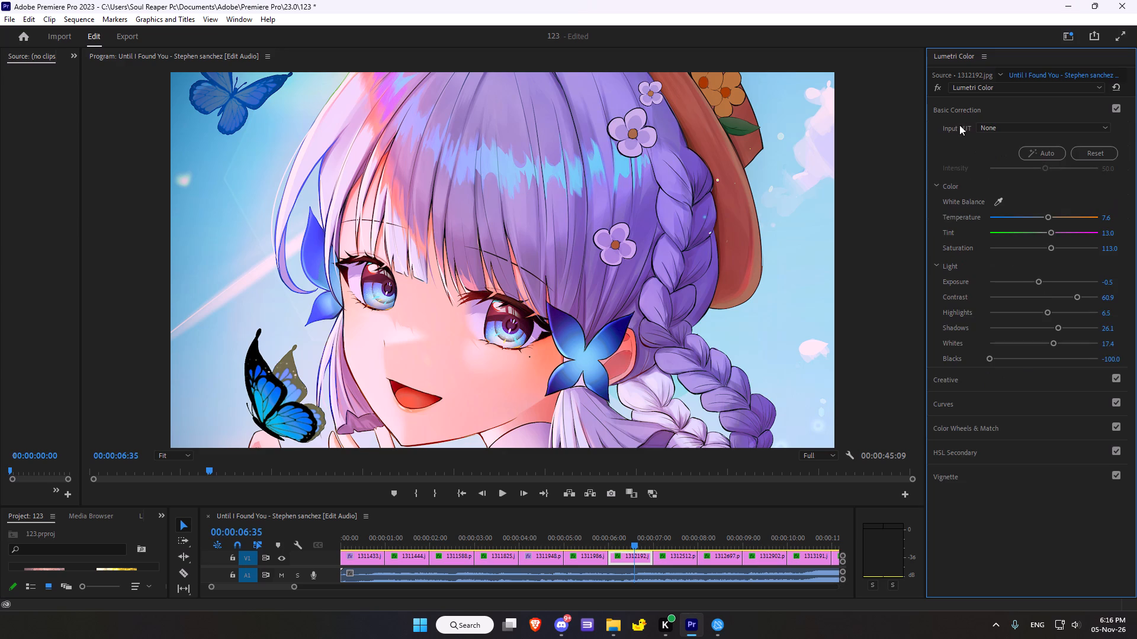
{"action": "left_click", "coordinate": [946, 188]}
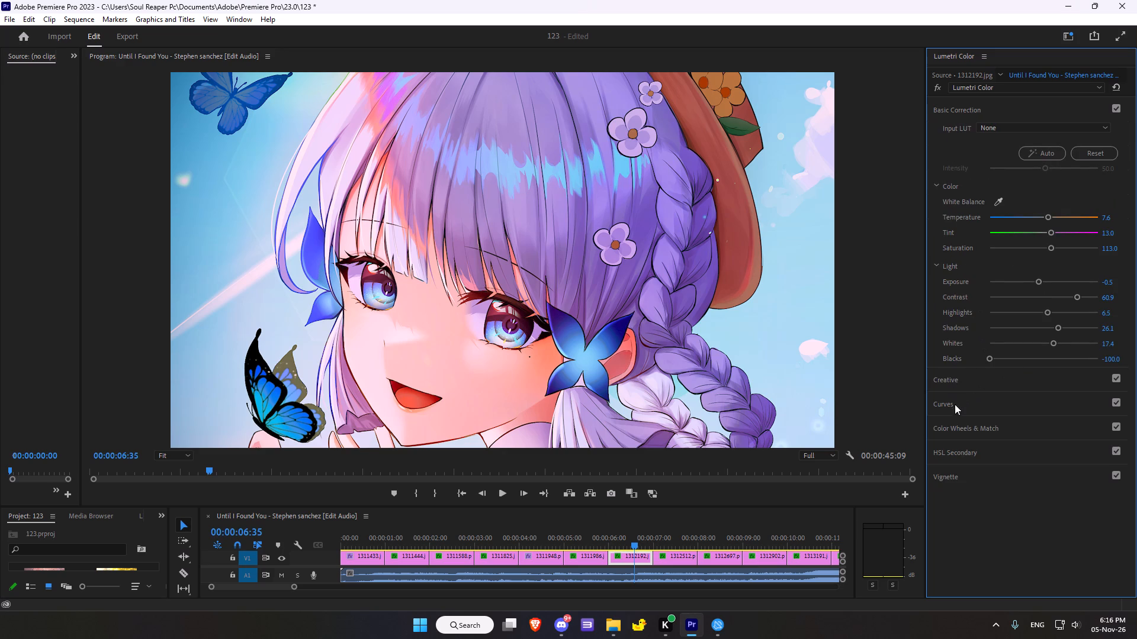
{"action": "left_click", "coordinate": [955, 404]}
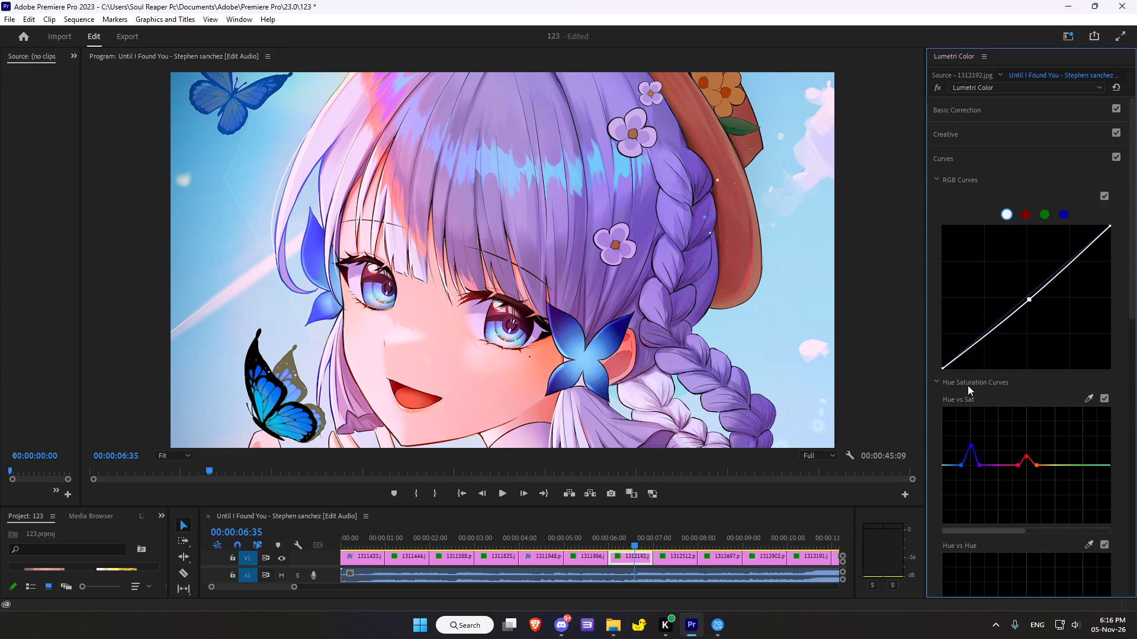
{"action": "left_click", "coordinate": [1091, 397]}
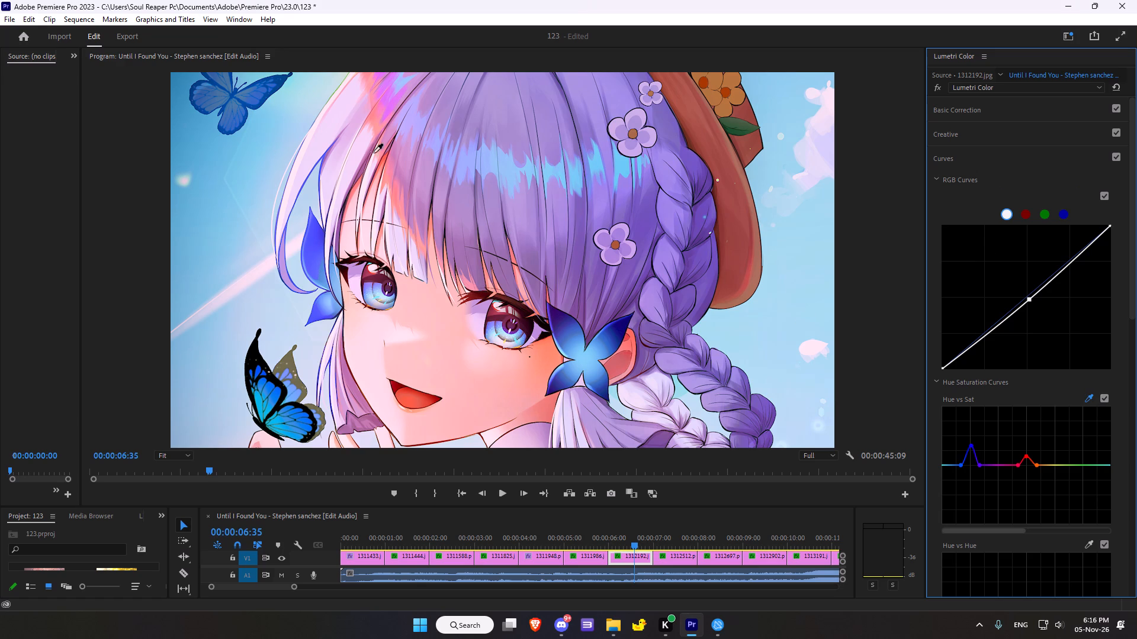
{"action": "left_click", "coordinate": [384, 91]}
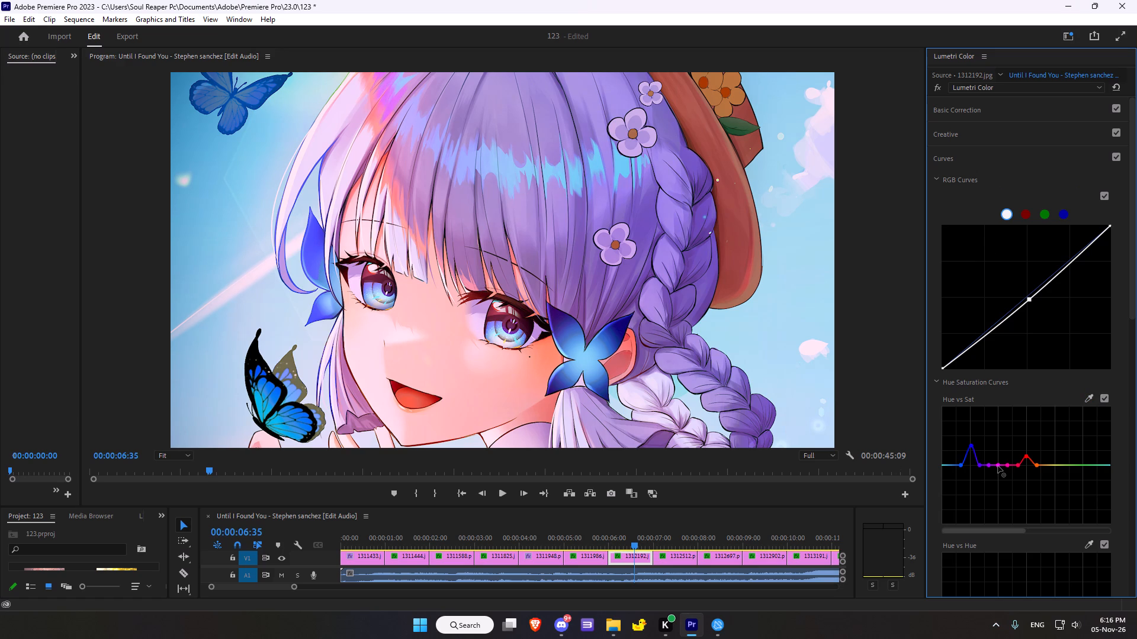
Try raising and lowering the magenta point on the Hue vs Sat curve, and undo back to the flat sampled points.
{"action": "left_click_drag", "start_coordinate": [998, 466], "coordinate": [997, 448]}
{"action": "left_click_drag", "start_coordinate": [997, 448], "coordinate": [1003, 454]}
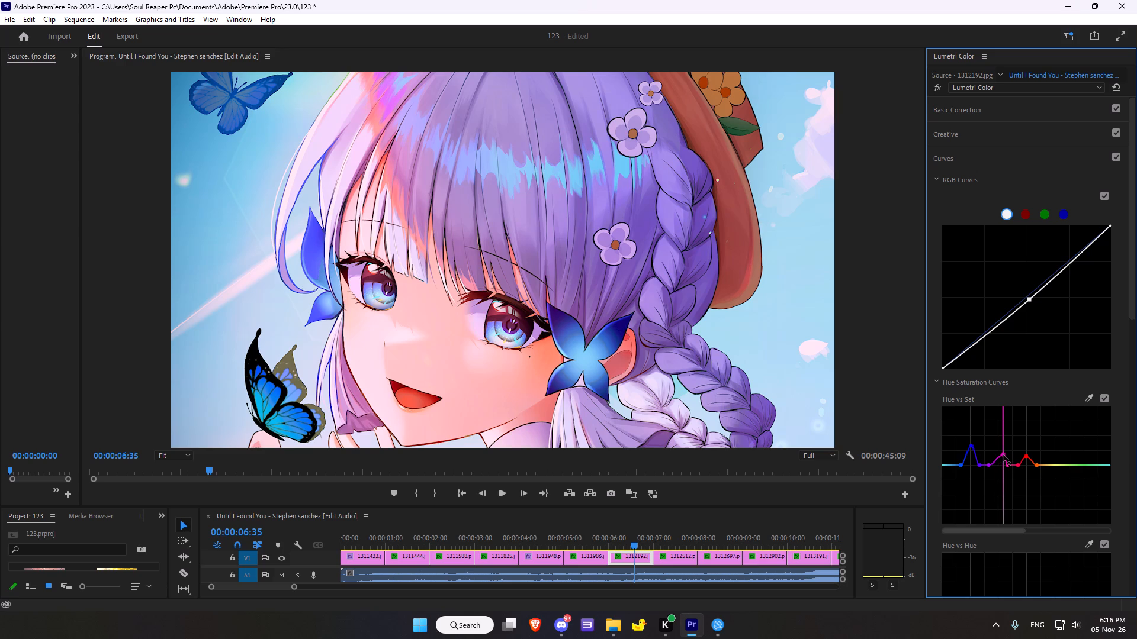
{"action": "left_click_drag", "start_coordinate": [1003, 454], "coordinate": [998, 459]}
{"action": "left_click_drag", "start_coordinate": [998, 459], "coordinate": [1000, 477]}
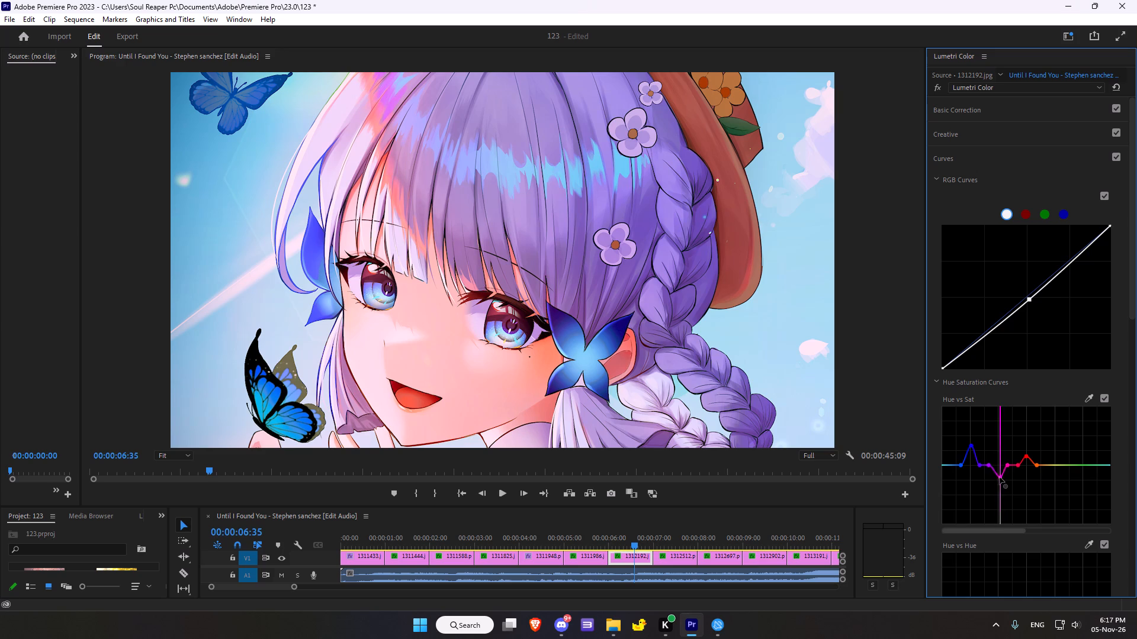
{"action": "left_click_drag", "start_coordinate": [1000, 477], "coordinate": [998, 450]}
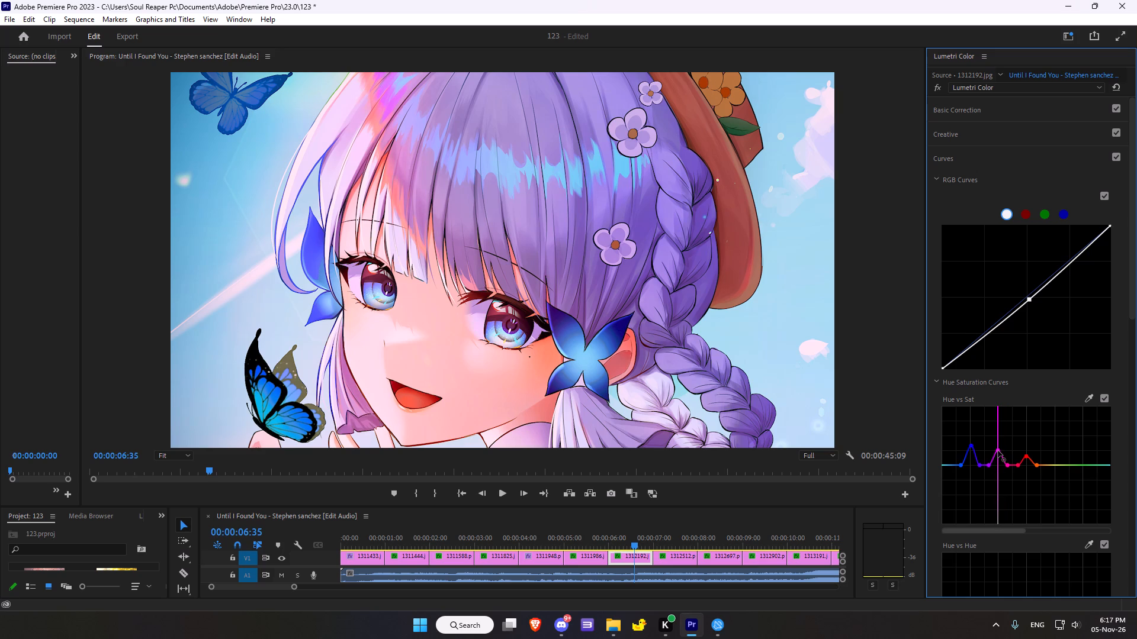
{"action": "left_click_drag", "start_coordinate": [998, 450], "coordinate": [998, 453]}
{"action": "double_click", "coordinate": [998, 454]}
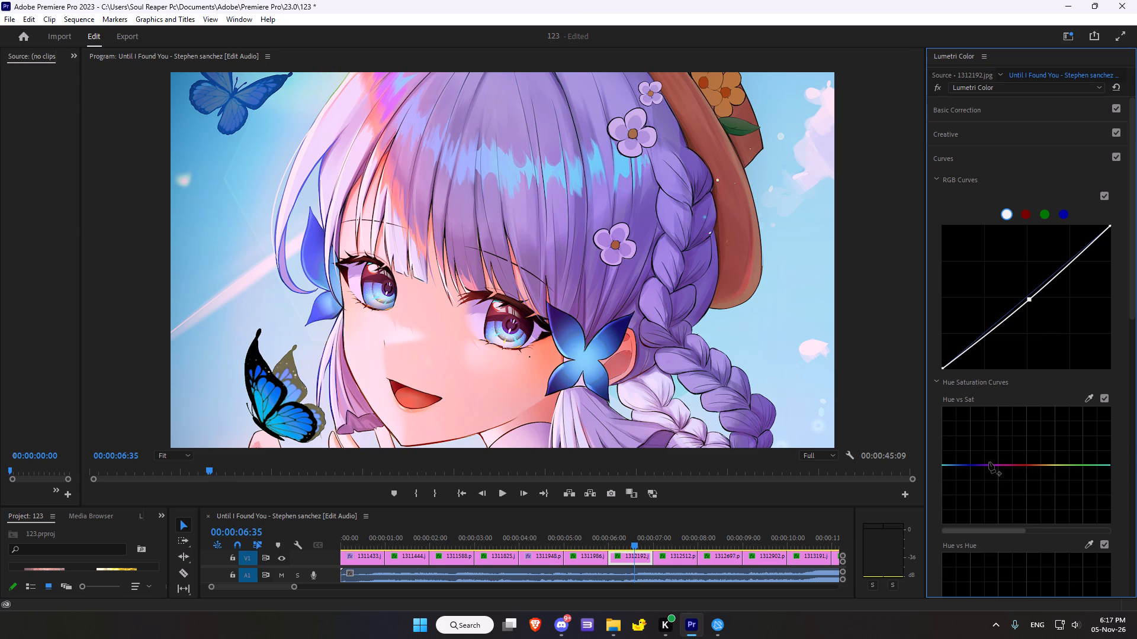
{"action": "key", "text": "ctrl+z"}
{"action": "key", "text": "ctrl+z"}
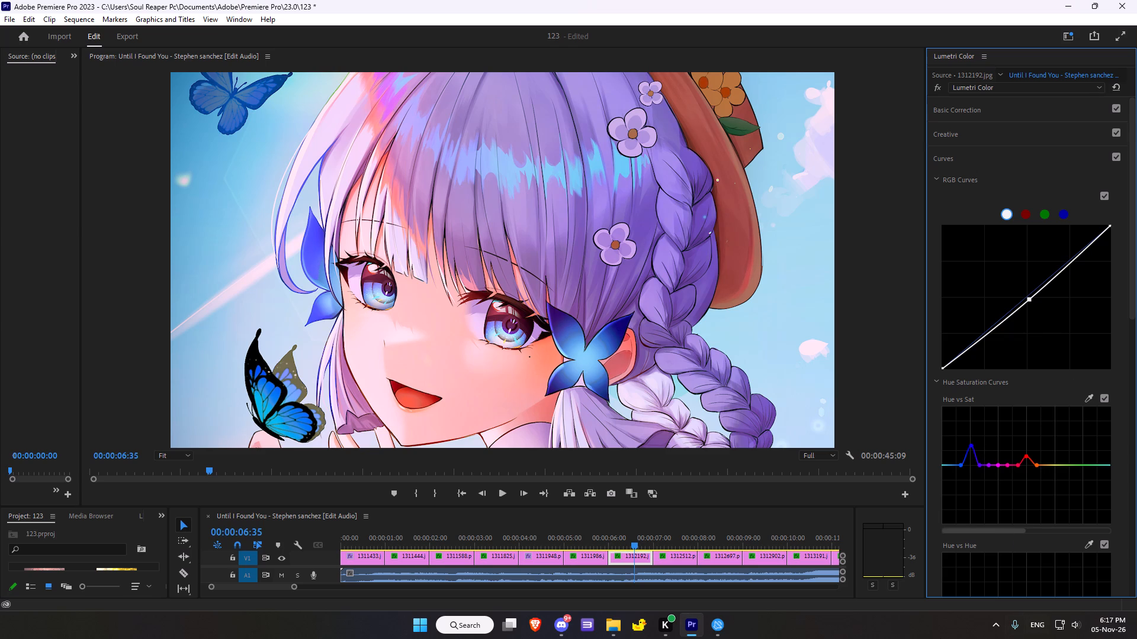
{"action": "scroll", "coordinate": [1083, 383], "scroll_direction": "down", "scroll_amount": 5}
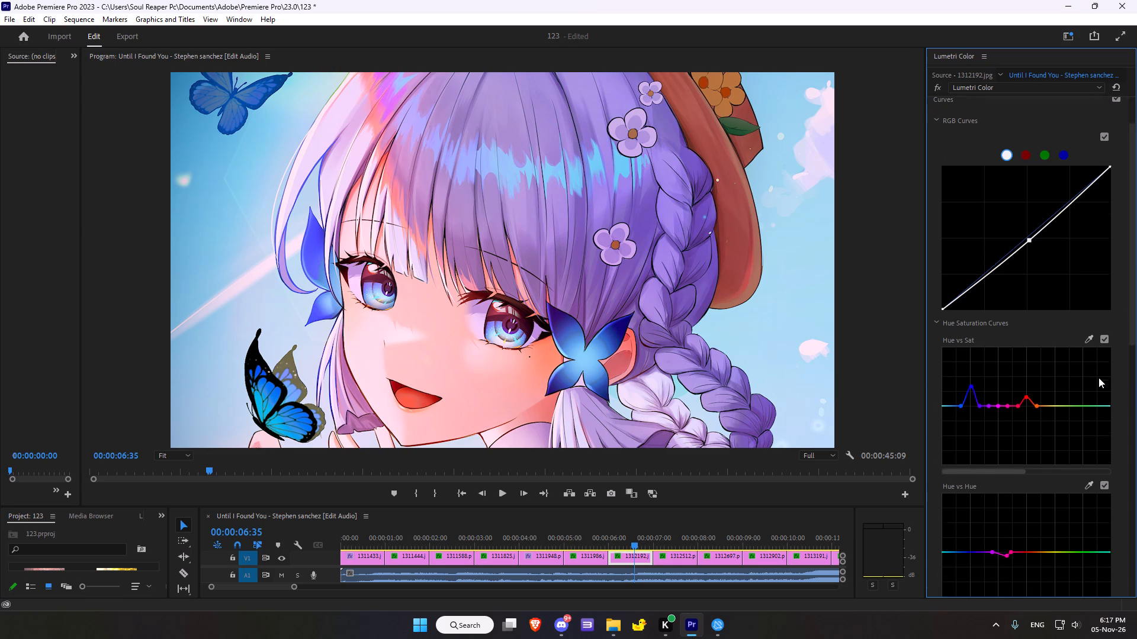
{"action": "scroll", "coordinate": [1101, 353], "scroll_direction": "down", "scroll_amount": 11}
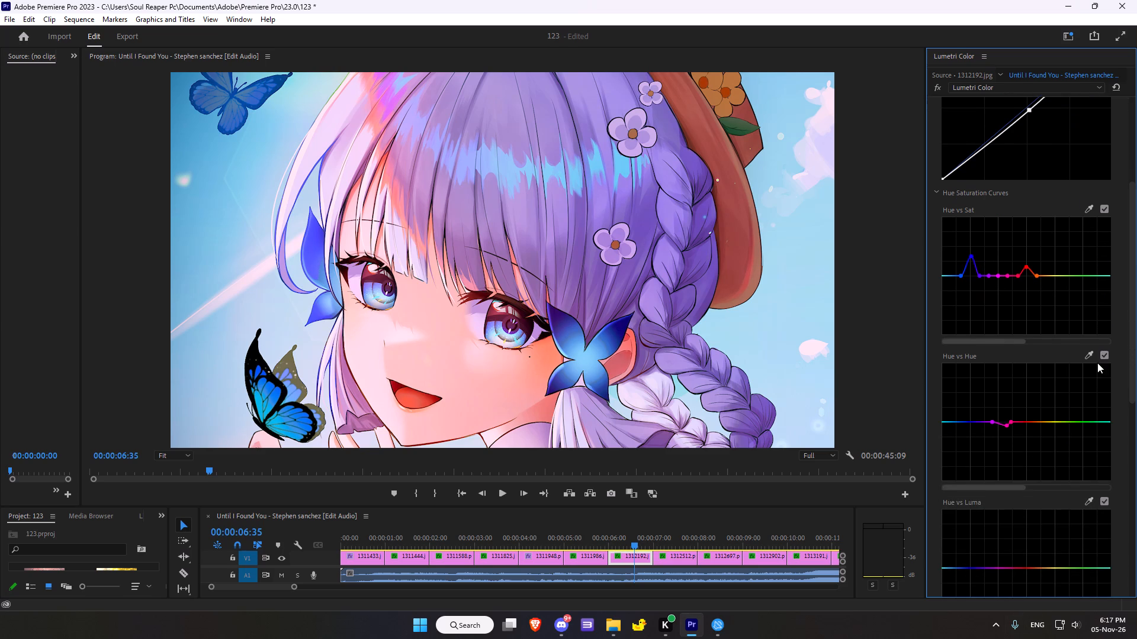
Go back to the end of the 1311986.jpeg clip and compare its image with and without the Lumetri Color grade.
{"action": "scroll", "coordinate": [685, 459], "scroll_direction": "up", "scroll_amount": 16}
{"action": "scroll", "coordinate": [676, 451], "scroll_direction": "up", "scroll_amount": 11}
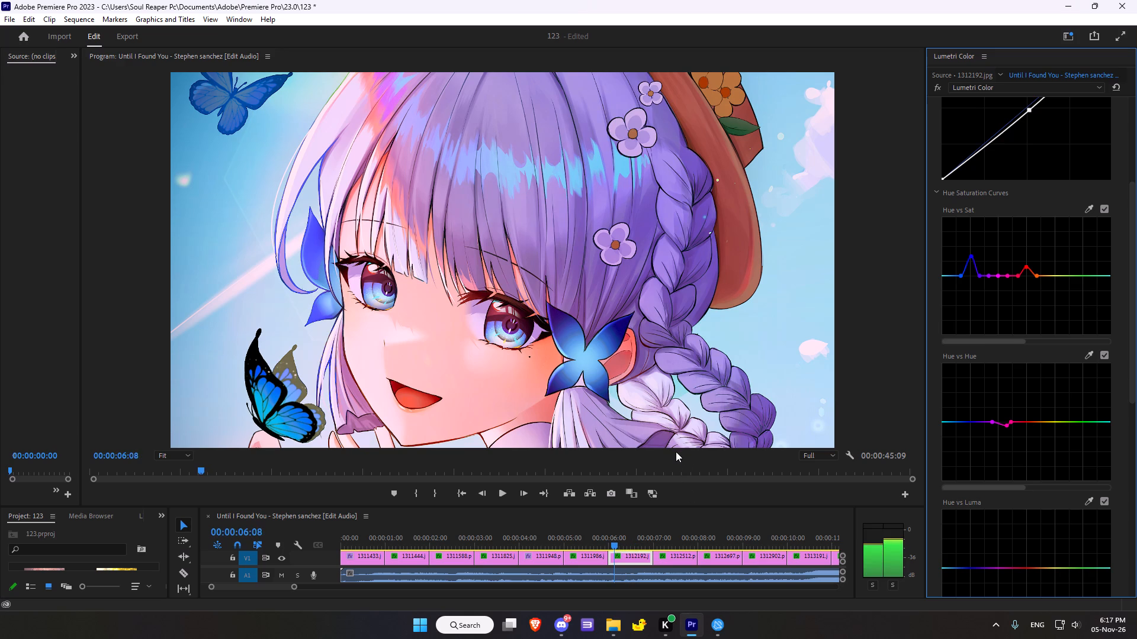
{"action": "scroll", "coordinate": [676, 451], "scroll_direction": "up", "scroll_amount": 13}
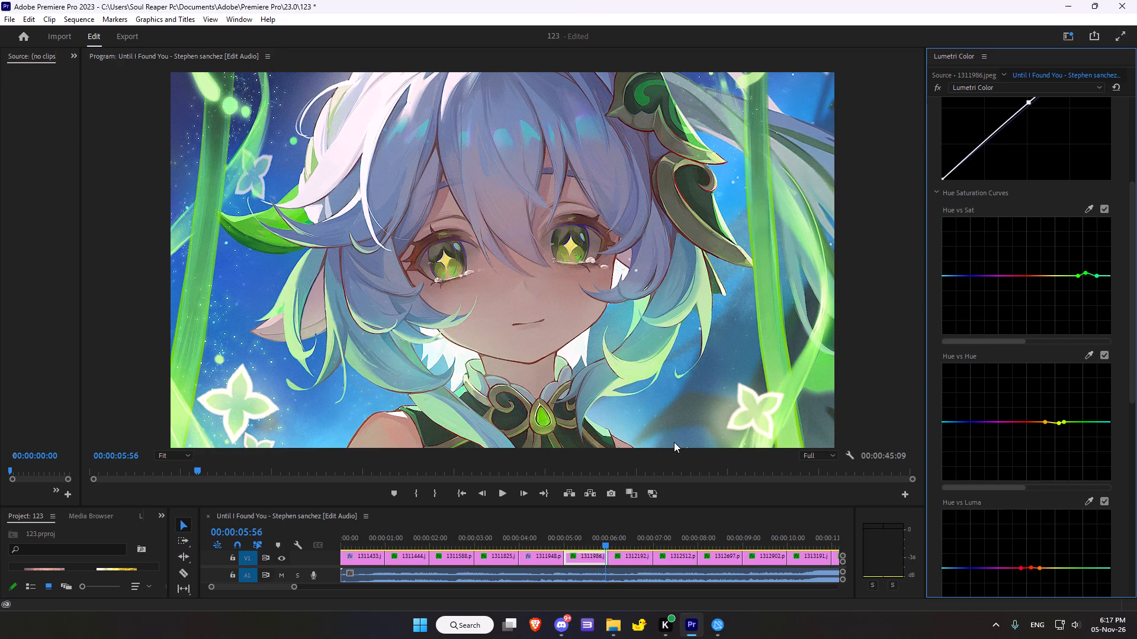
{"action": "scroll", "coordinate": [674, 442], "scroll_direction": "down", "scroll_amount": 3}
{"action": "scroll", "coordinate": [674, 442], "scroll_direction": "up", "scroll_amount": 4}
{"action": "scroll", "coordinate": [674, 442], "scroll_direction": "down", "scroll_amount": 7}
{"action": "scroll", "coordinate": [674, 442], "scroll_direction": "up", "scroll_amount": 4}
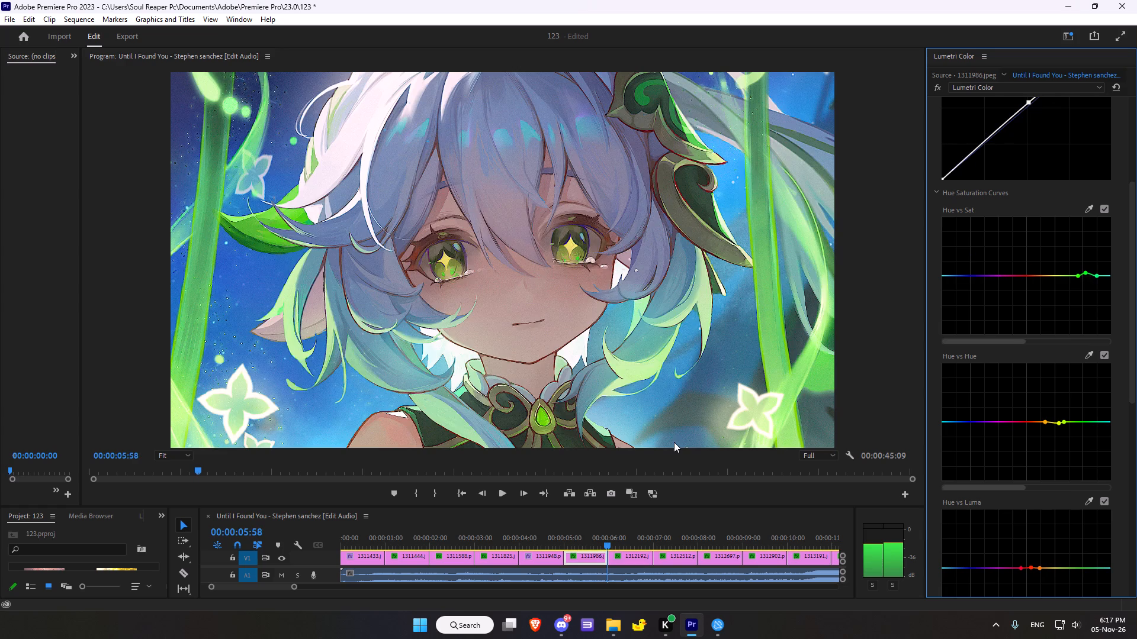
{"action": "left_click", "coordinate": [936, 86]}
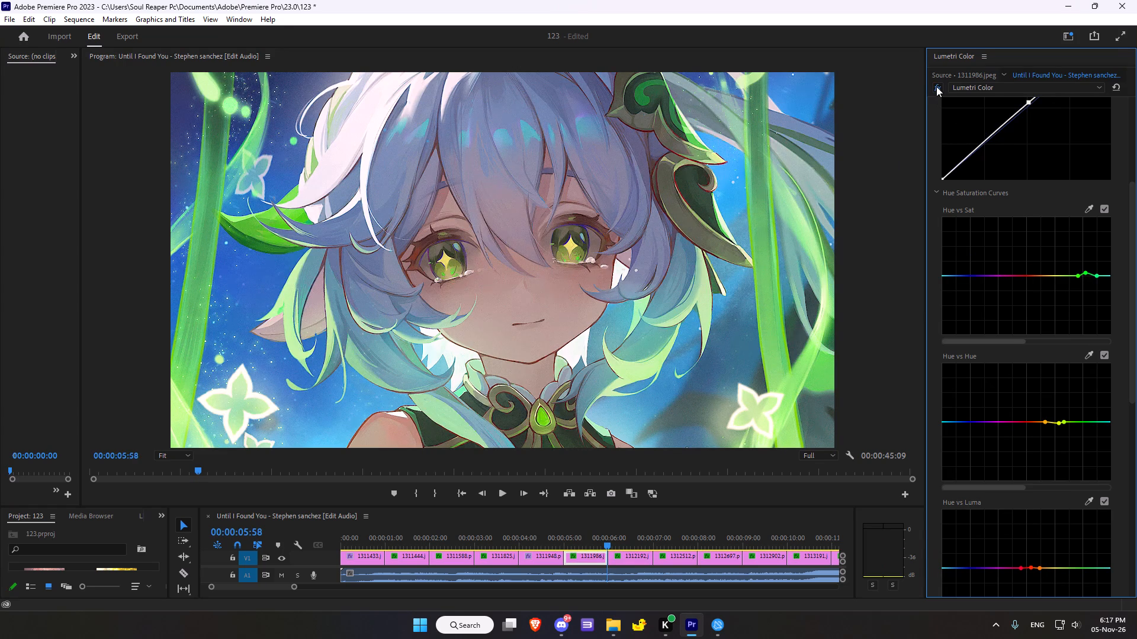
{"action": "double_click", "coordinate": [936, 86]}
{"action": "left_click", "coordinate": [936, 86]}
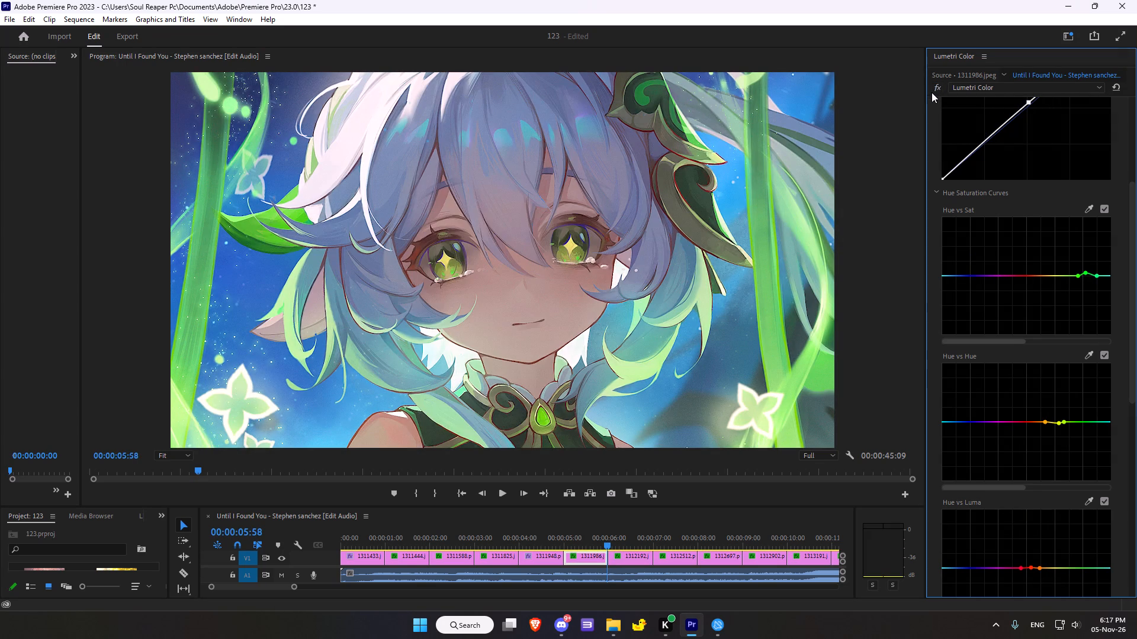
{"action": "left_click", "coordinate": [933, 83]}
{"action": "left_click", "coordinate": [933, 83]}
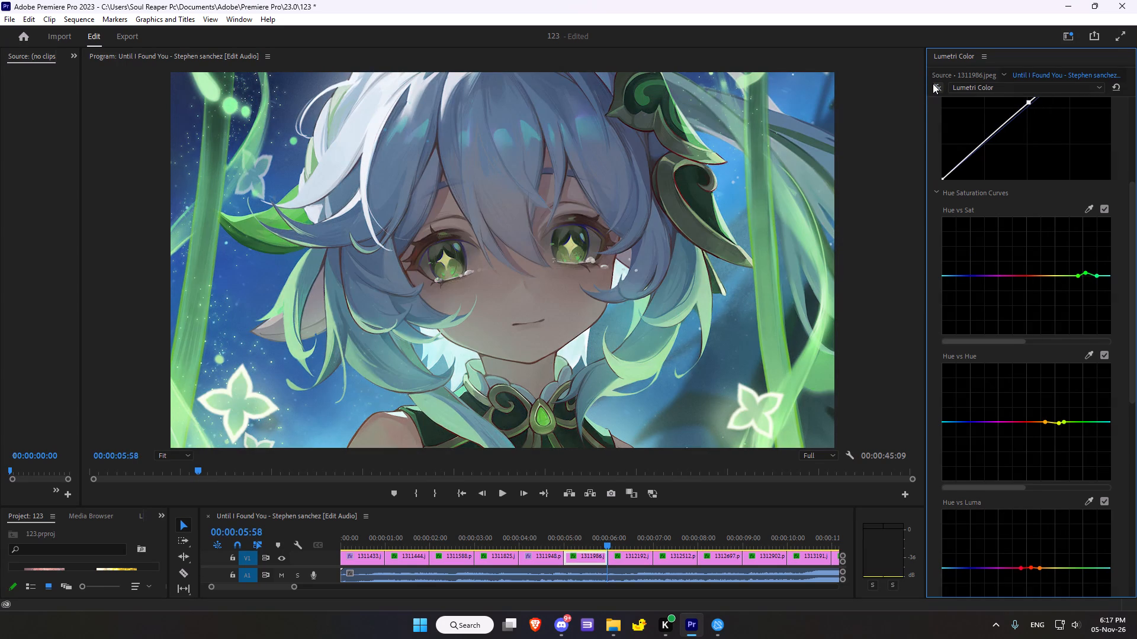
Scrub forward through the 1312192.jpg clip to review its grade, up to the start of the 1312512.png clip.
{"action": "scroll", "coordinate": [690, 462], "scroll_direction": "down", "scroll_amount": 6}
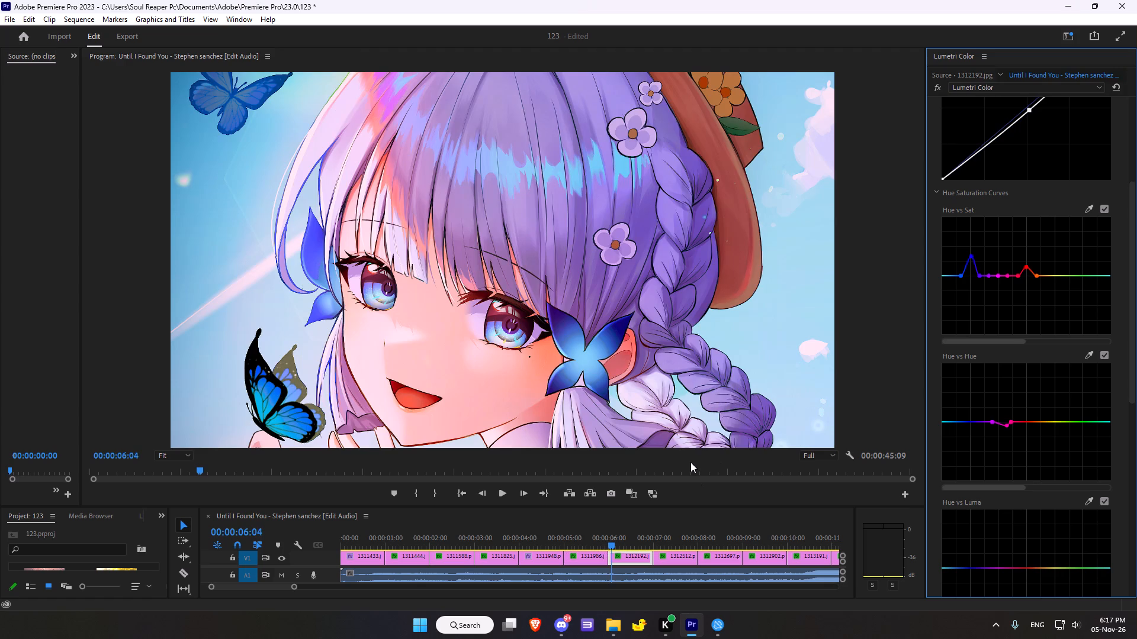
{"action": "scroll", "coordinate": [690, 462], "scroll_direction": "down", "scroll_amount": 17}
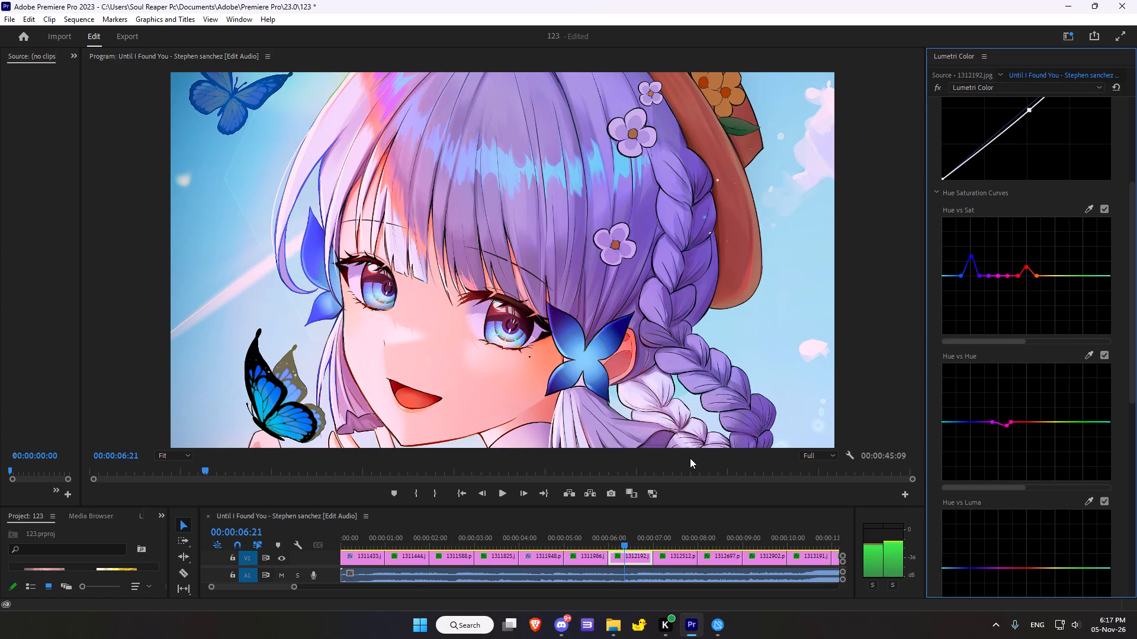
{"action": "scroll", "coordinate": [690, 458], "scroll_direction": "down", "scroll_amount": 9}
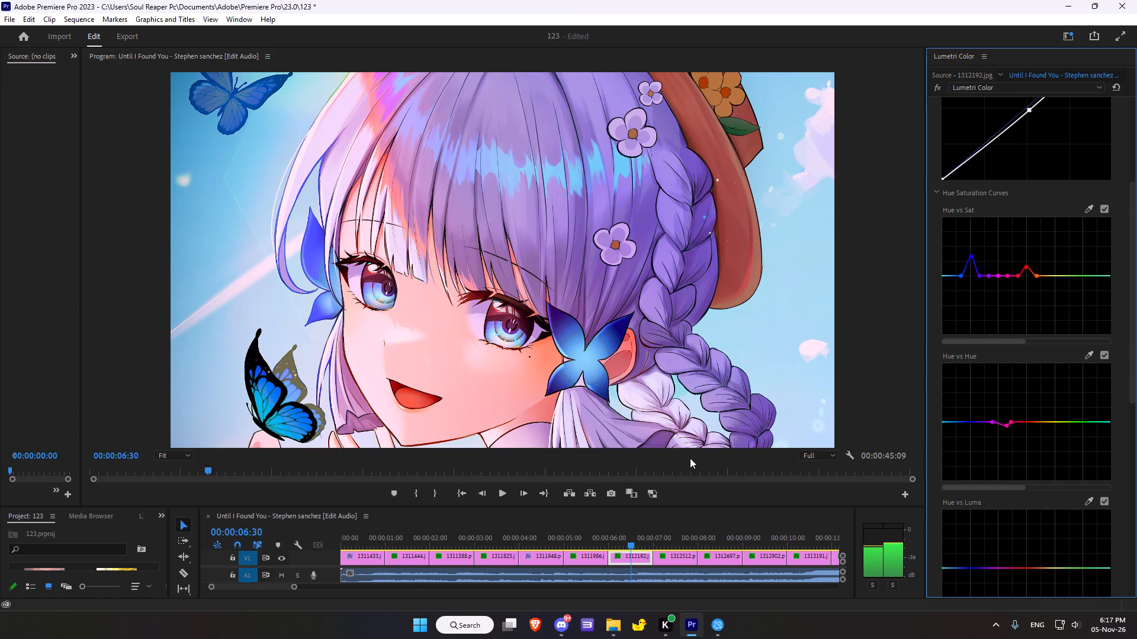
{"action": "scroll", "coordinate": [690, 458], "scroll_direction": "down", "scroll_amount": 12}
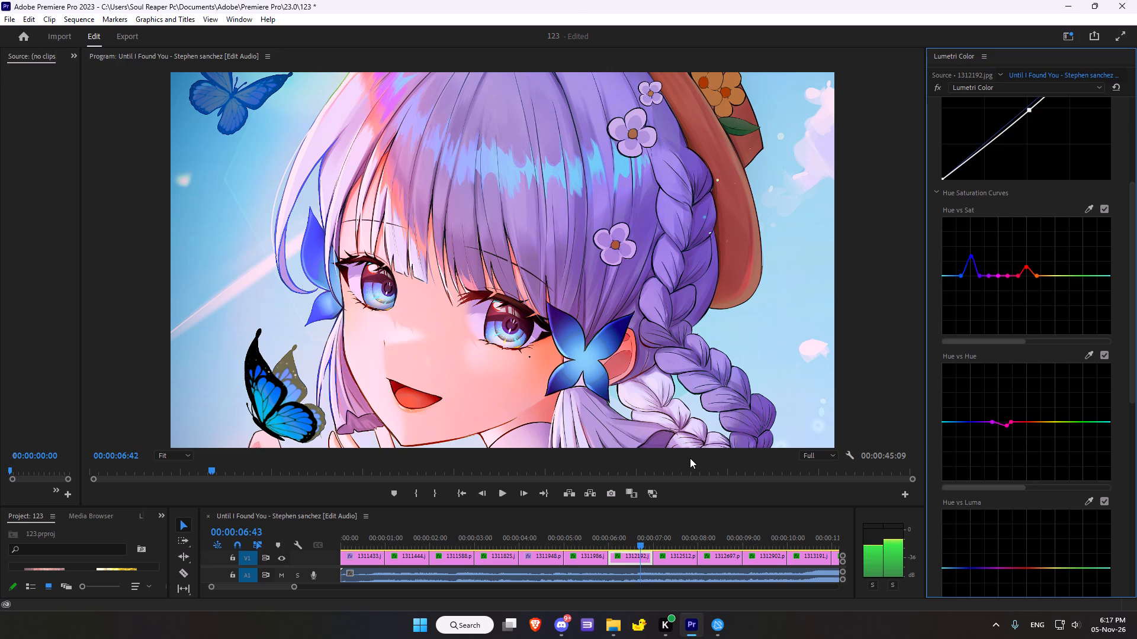
{"action": "scroll", "coordinate": [690, 458], "scroll_direction": "down", "scroll_amount": 14}
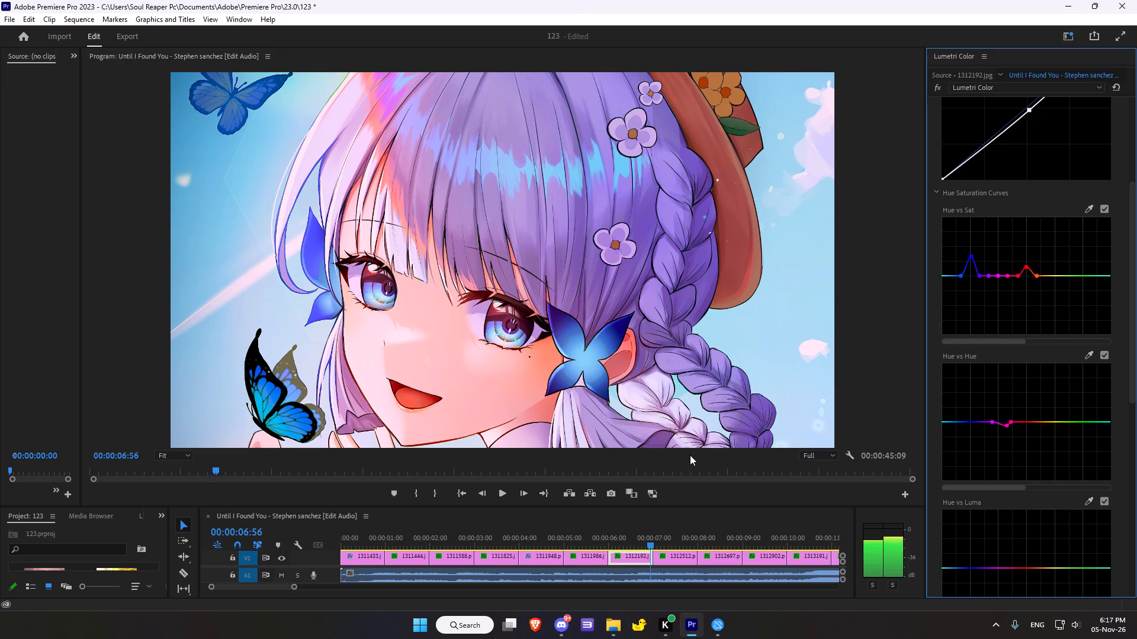
{"action": "scroll", "coordinate": [690, 455], "scroll_direction": "down", "scroll_amount": 15}
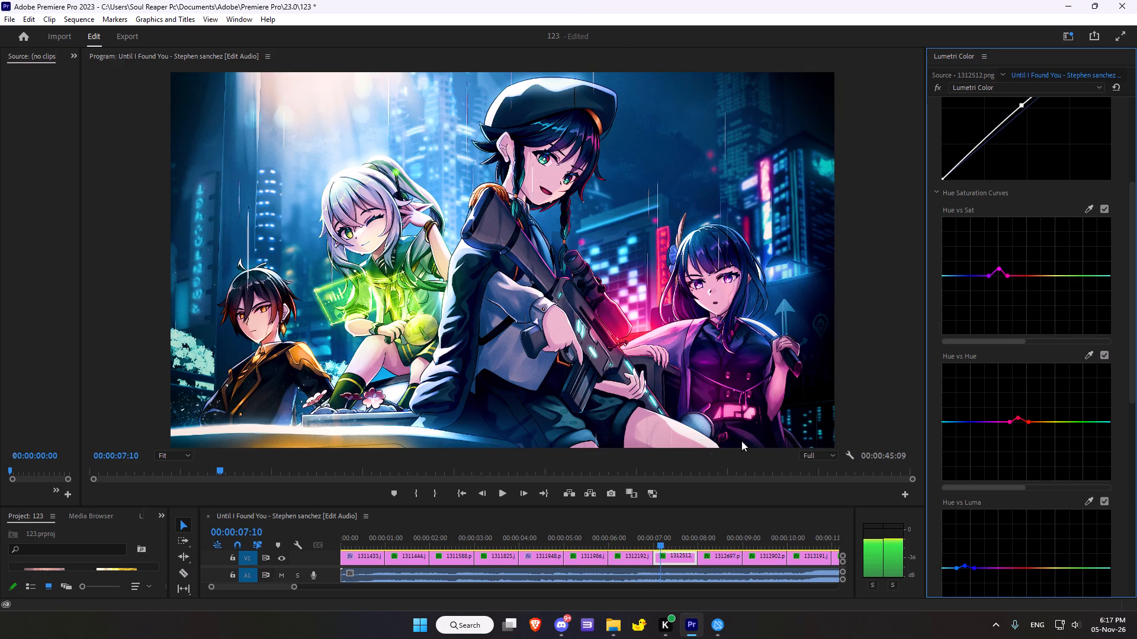
Compare the 1312512.png clip's image with and without its Lumetri Color grade.
{"action": "left_click", "coordinate": [940, 82]}
{"action": "left_click", "coordinate": [940, 82]}
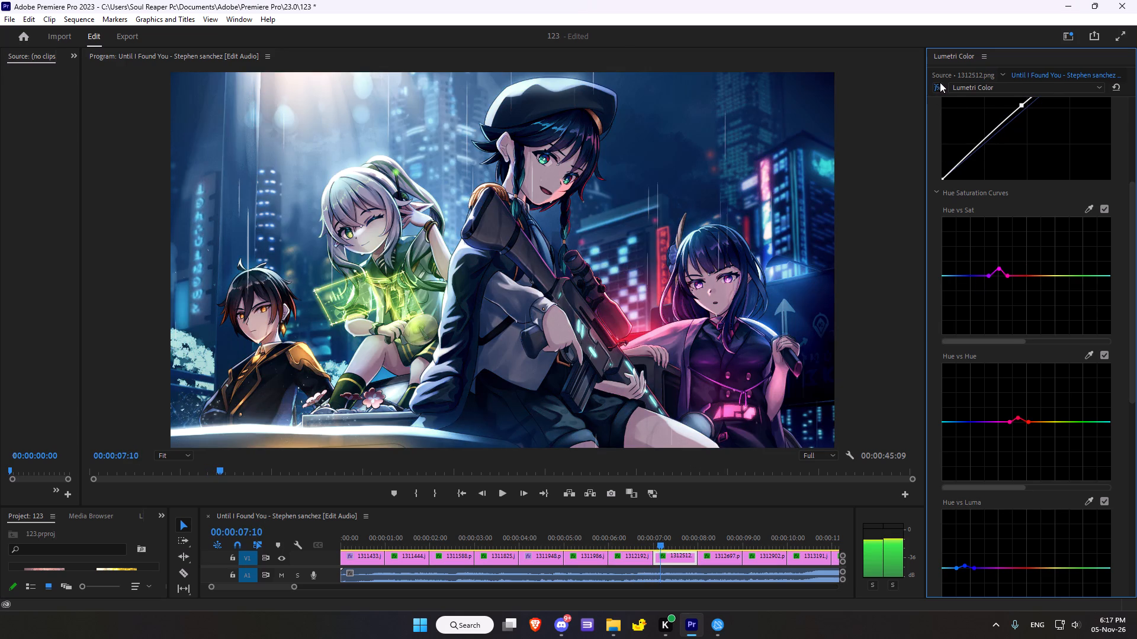
Reset the Lumetri Color effect on the 1312512.png clip to clear its existing grade.
{"action": "scroll", "coordinate": [1027, 193], "scroll_direction": "up", "scroll_amount": 18}
{"action": "scroll", "coordinate": [1032, 285], "scroll_direction": "up", "scroll_amount": 12}
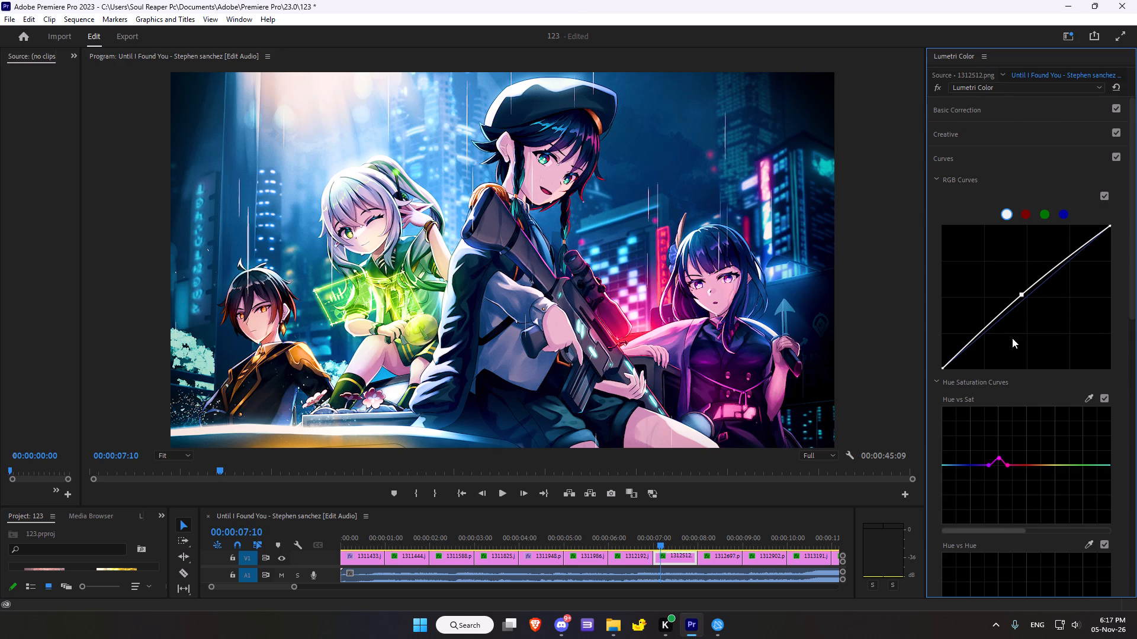
{"action": "scroll", "coordinate": [1012, 338], "scroll_direction": "up", "scroll_amount": 1}
{"action": "scroll", "coordinate": [1014, 323], "scroll_direction": "down", "scroll_amount": 13}
{"action": "scroll", "coordinate": [1012, 298], "scroll_direction": "up", "scroll_amount": 20}
{"action": "scroll", "coordinate": [1012, 298], "scroll_direction": "up", "scroll_amount": 1}
{"action": "left_click", "coordinate": [1119, 86]}
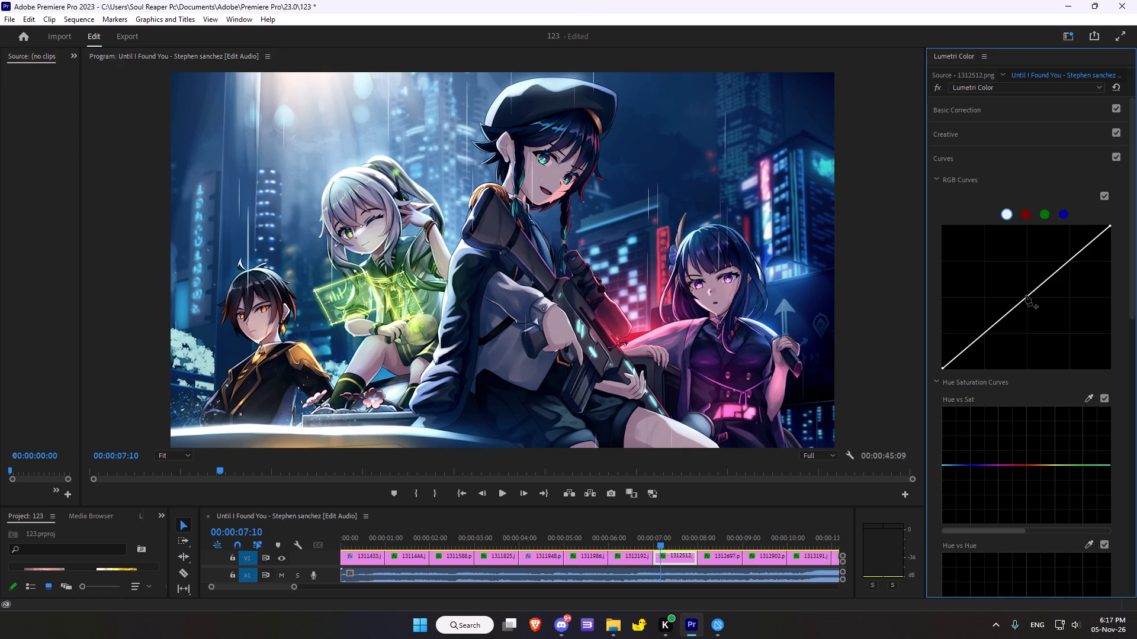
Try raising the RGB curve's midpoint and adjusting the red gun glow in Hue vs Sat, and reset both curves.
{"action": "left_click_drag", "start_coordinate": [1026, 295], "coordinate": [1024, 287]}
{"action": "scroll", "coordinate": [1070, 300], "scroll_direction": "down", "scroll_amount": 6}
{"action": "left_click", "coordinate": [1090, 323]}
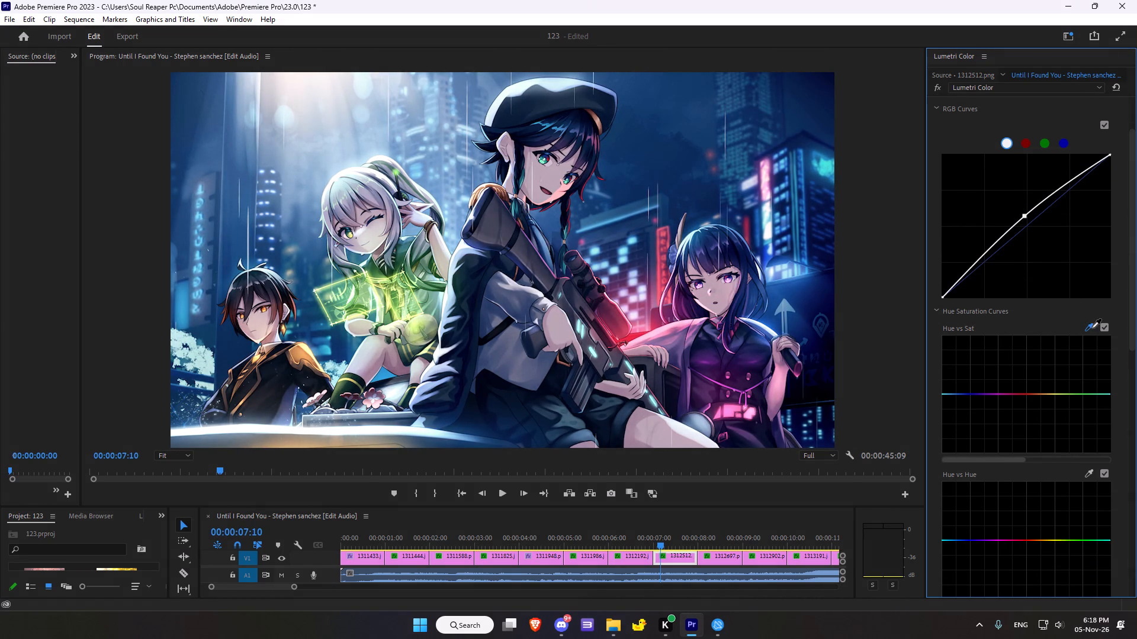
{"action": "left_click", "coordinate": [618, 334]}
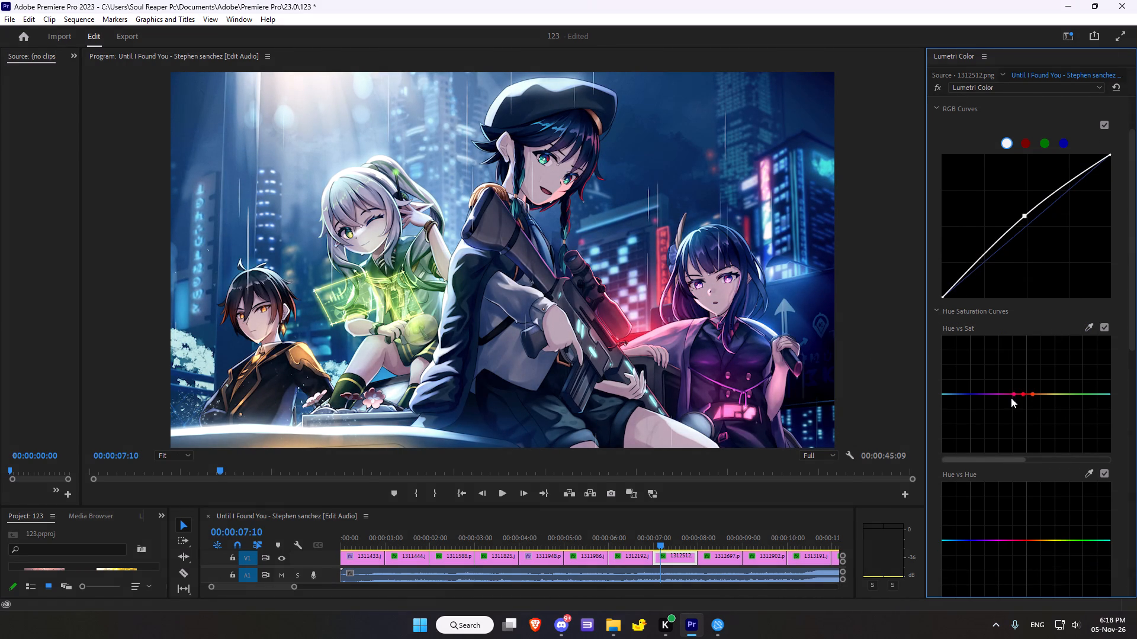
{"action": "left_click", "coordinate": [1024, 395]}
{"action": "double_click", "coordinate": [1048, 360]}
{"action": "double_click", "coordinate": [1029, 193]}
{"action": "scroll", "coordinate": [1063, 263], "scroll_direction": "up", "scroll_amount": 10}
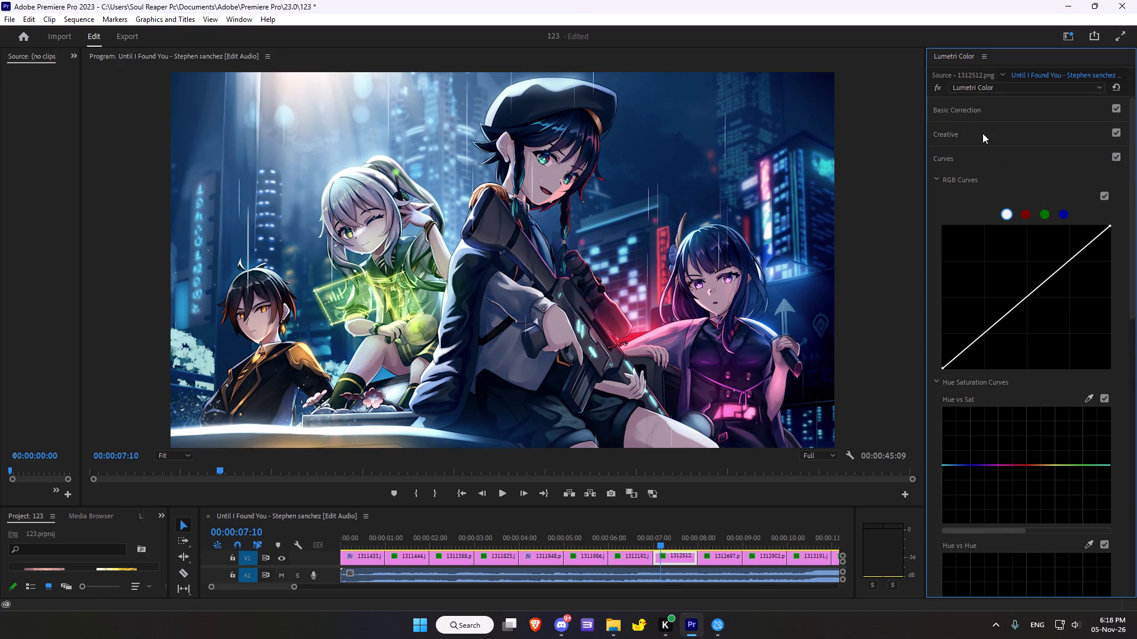
In Basic Correction, set the clip's Temperature to -14.1, Tint to 7.6 and Saturation to 130.4.
{"action": "left_click", "coordinate": [967, 114]}
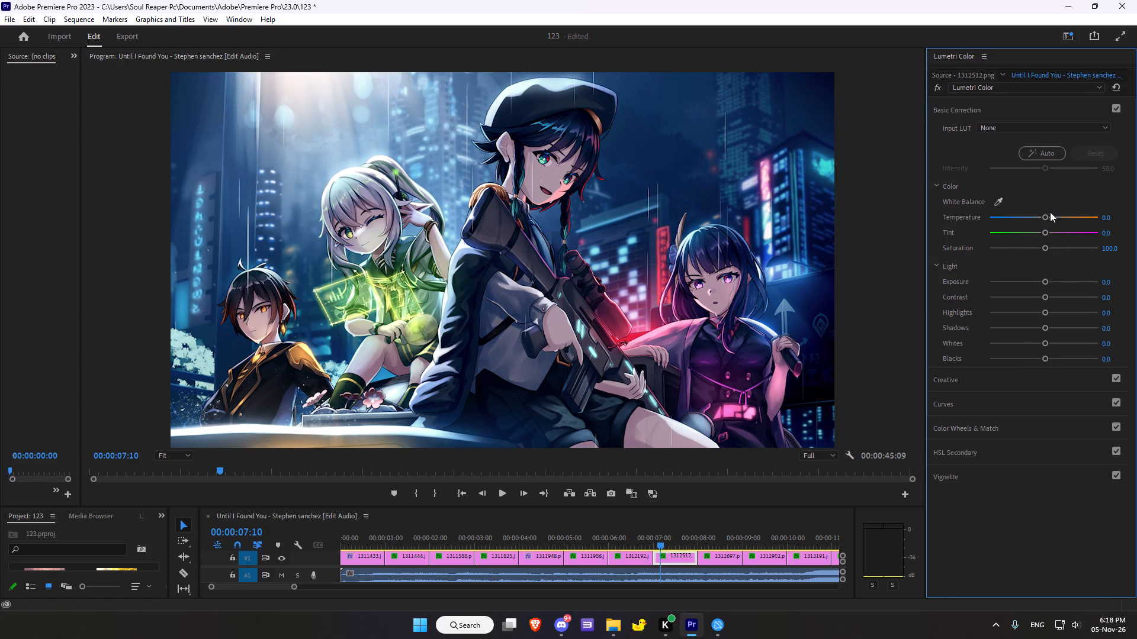
{"action": "left_click_drag", "start_coordinate": [1046, 218], "coordinate": [1035, 220]}
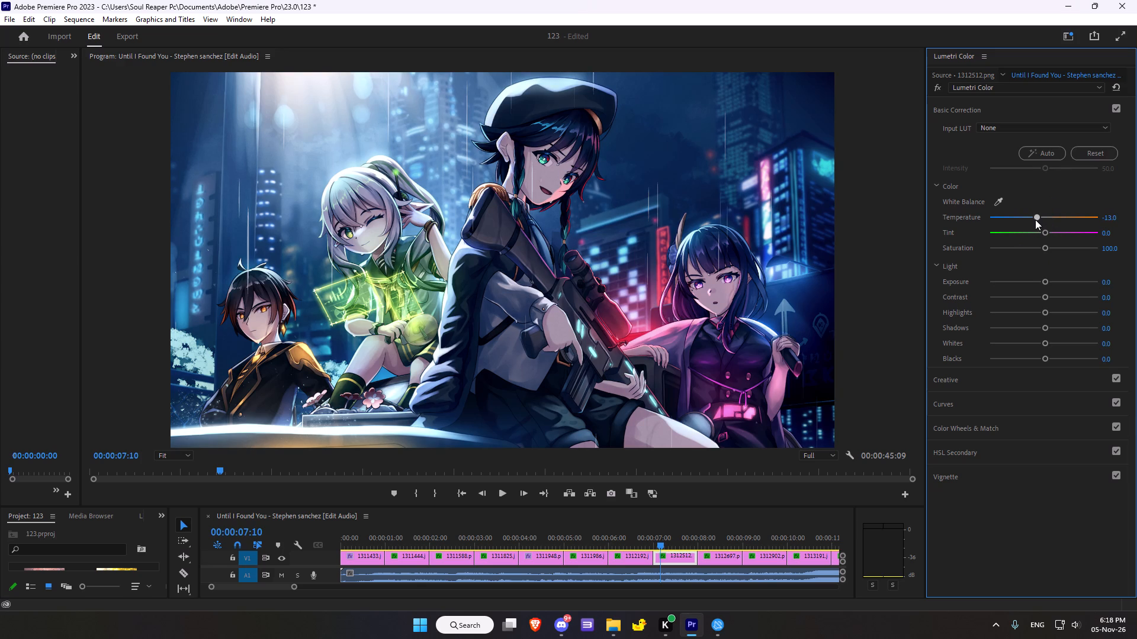
{"action": "left_click_drag", "start_coordinate": [1035, 220], "coordinate": [1052, 217]}
{"action": "left_click_drag", "start_coordinate": [1045, 234], "coordinate": [1051, 233]}
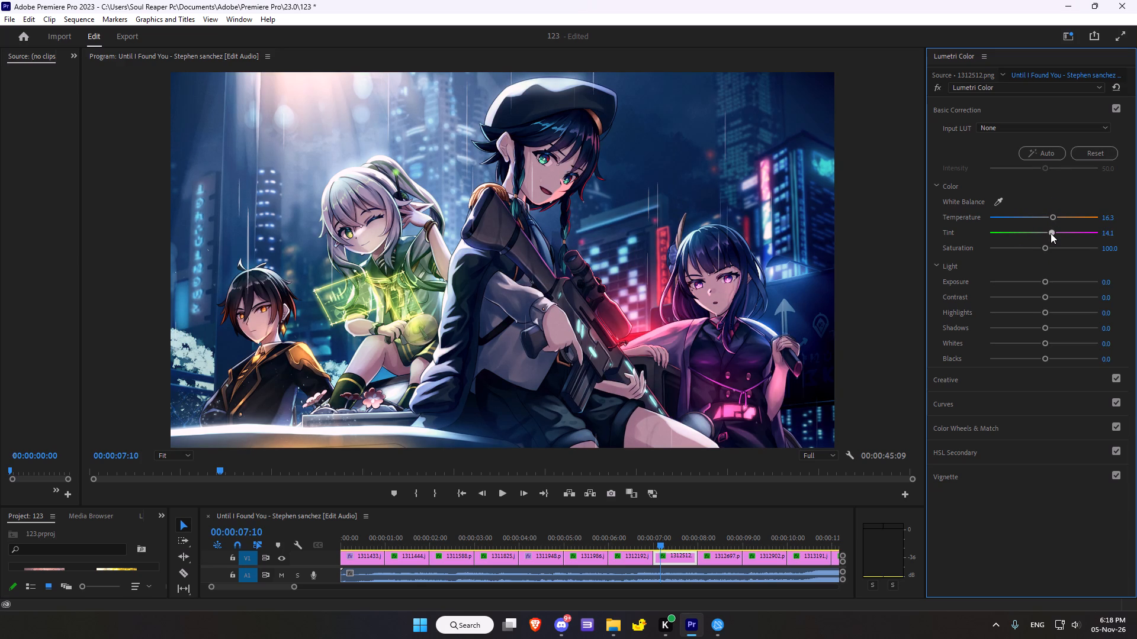
{"action": "left_click_drag", "start_coordinate": [1051, 233], "coordinate": [1038, 240]}
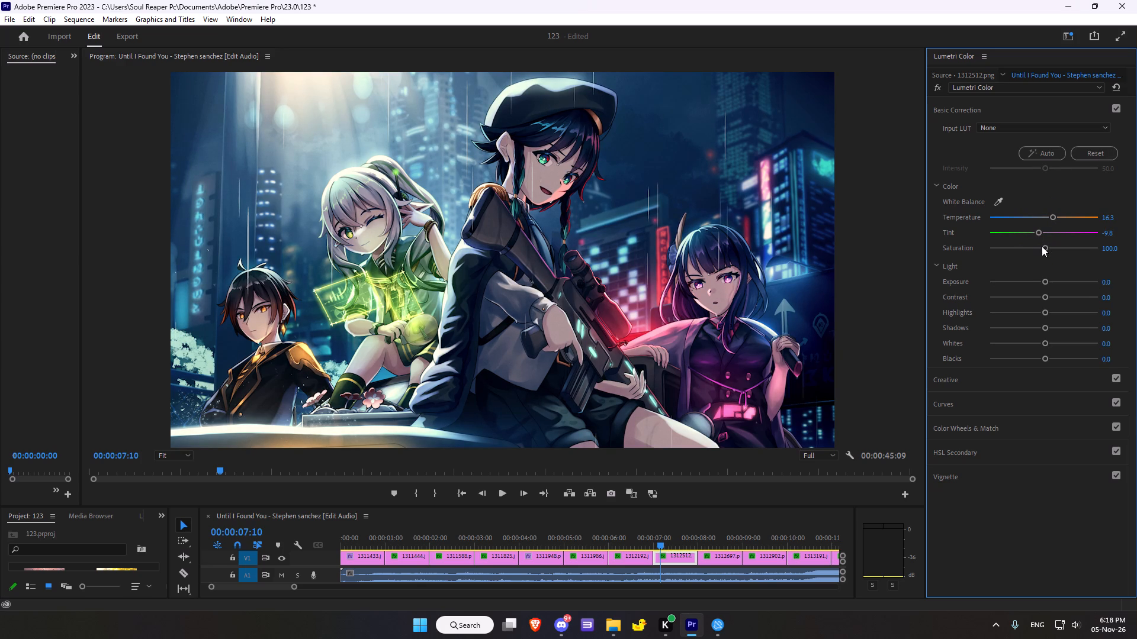
{"action": "left_click_drag", "start_coordinate": [1051, 217], "coordinate": [1035, 218]}
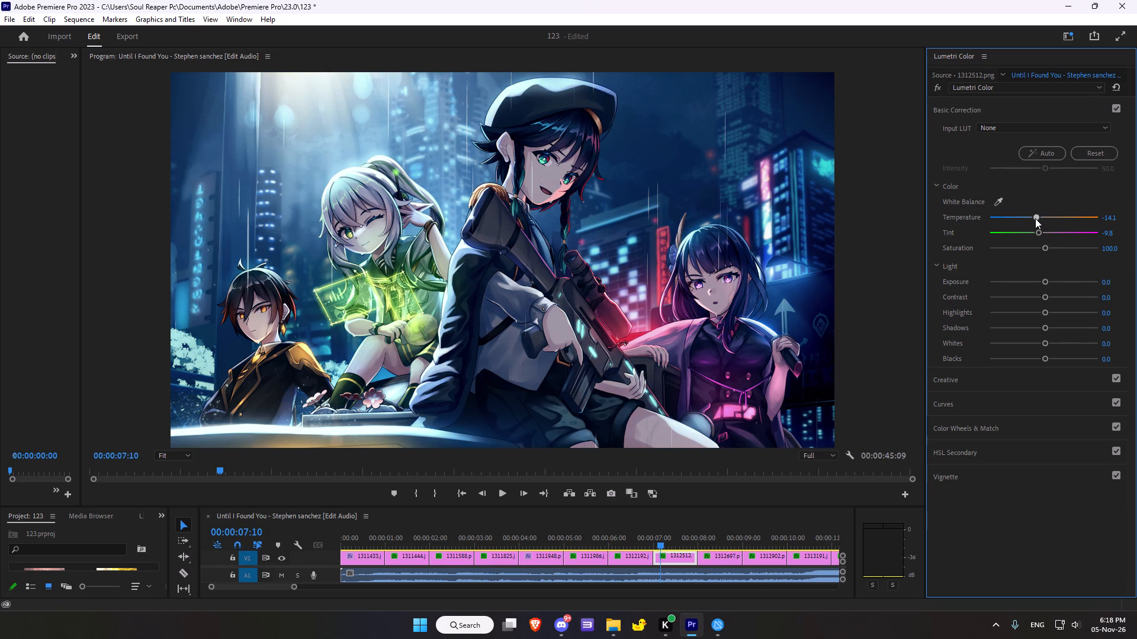
{"action": "left_click_drag", "start_coordinate": [1035, 218], "coordinate": [1035, 219]}
{"action": "left_click_drag", "start_coordinate": [1038, 234], "coordinate": [1047, 232]}
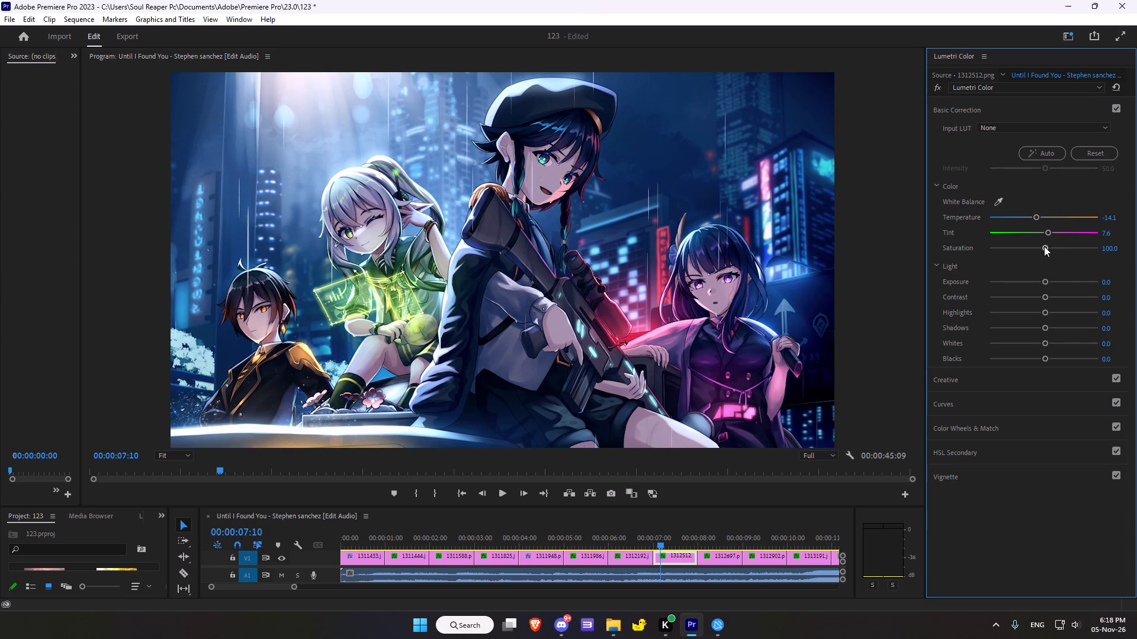
{"action": "left_click_drag", "start_coordinate": [1044, 246], "coordinate": [1059, 241]}
{"action": "scroll", "coordinate": [1058, 242], "scroll_direction": "up", "scroll_amount": 5}
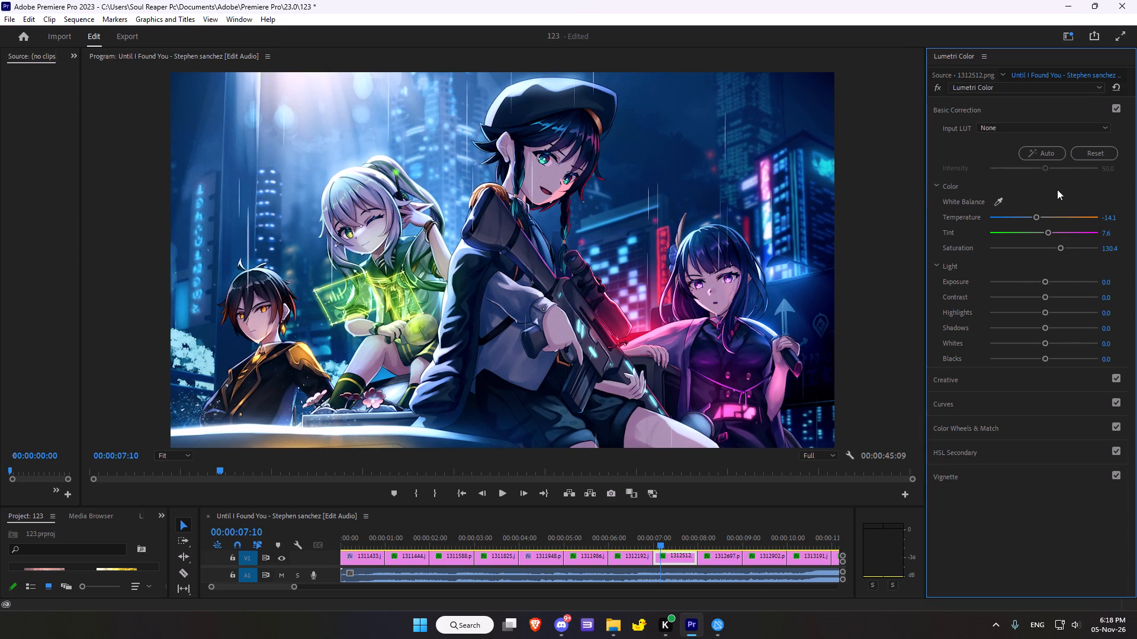
{"action": "scroll", "coordinate": [1038, 220], "scroll_direction": "down", "scroll_amount": 3}
Set the clip's Exposure to 0.6 and Contrast to -3.3 in the Basic Correction light settings.
{"action": "left_click_drag", "start_coordinate": [1045, 282], "coordinate": [1070, 277]}
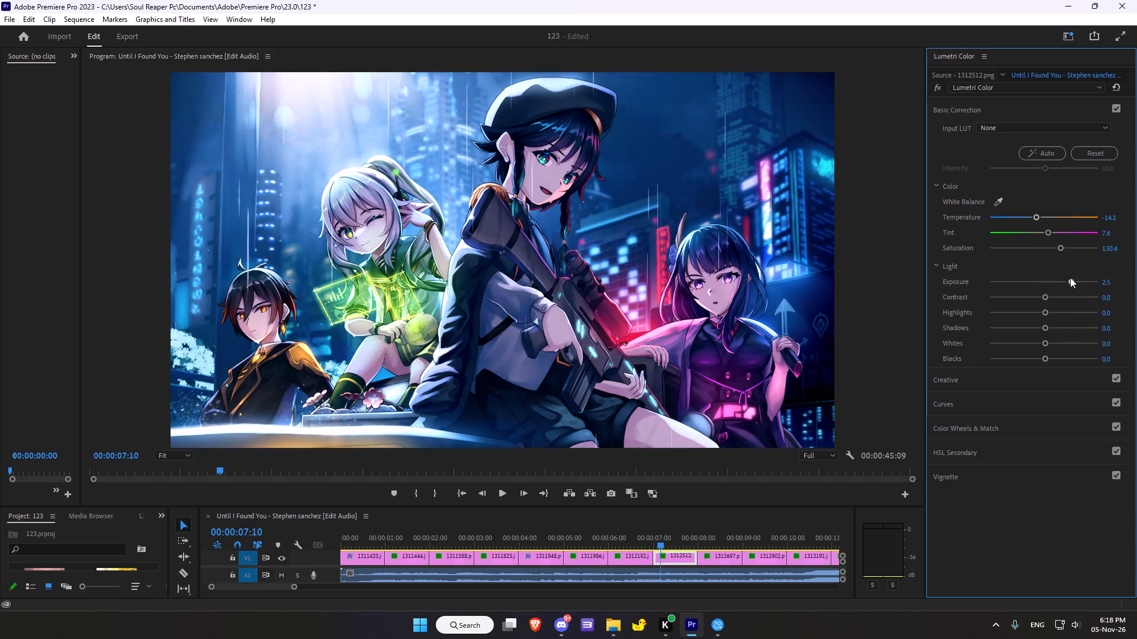
{"action": "left_click_drag", "start_coordinate": [1070, 277], "coordinate": [1041, 279]}
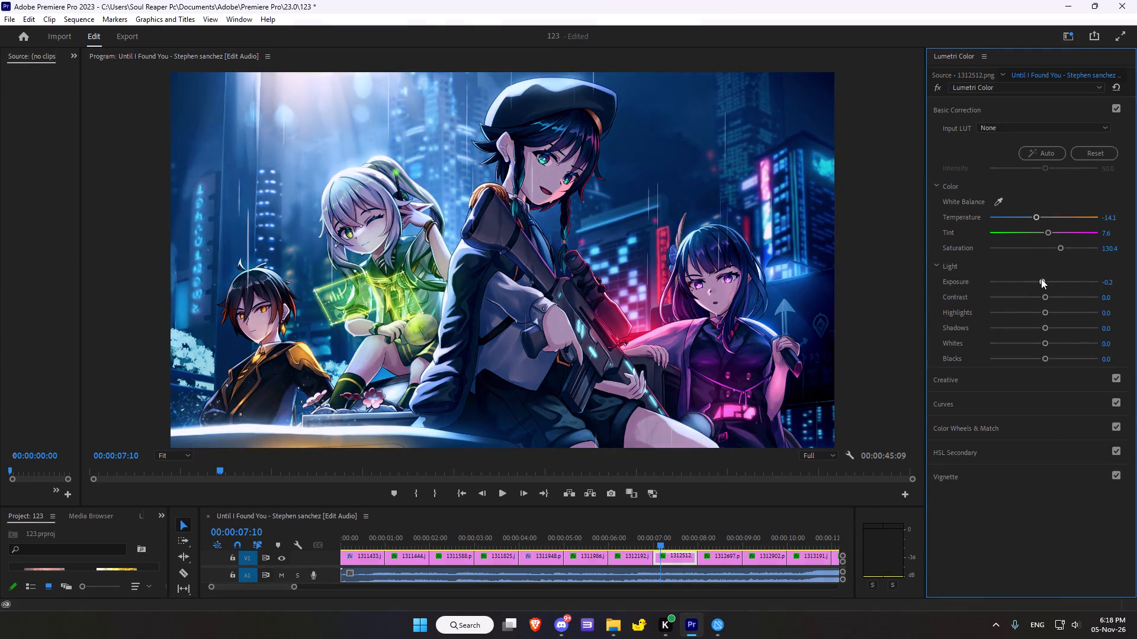
{"action": "left_click_drag", "start_coordinate": [1041, 279], "coordinate": [1049, 275]}
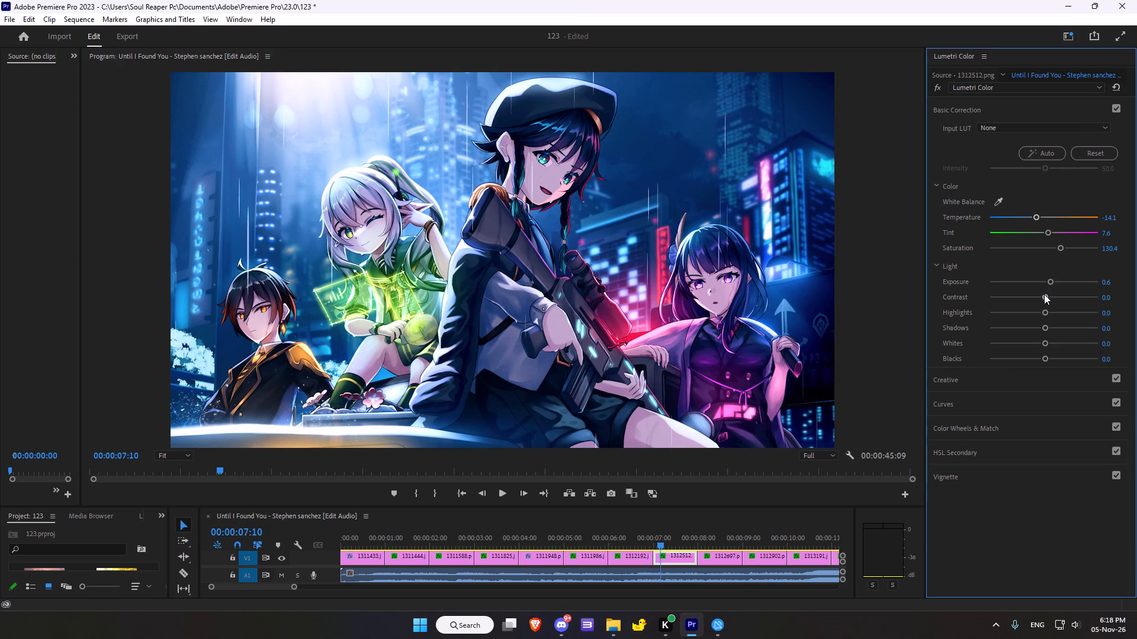
{"action": "left_click_drag", "start_coordinate": [1044, 295], "coordinate": [1058, 297]}
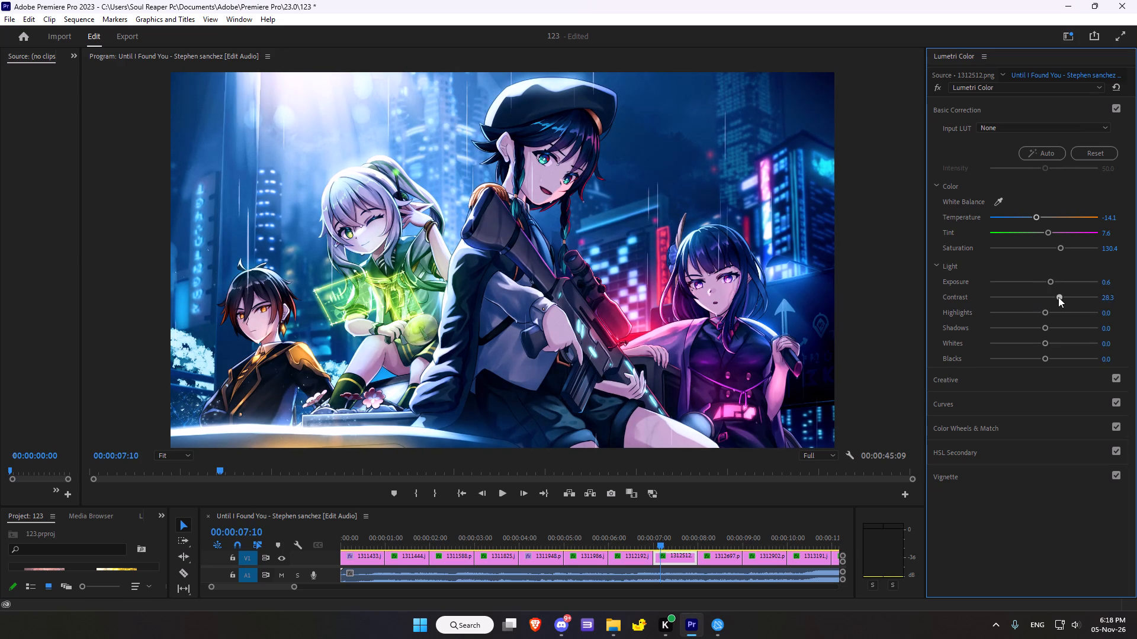
{"action": "left_click_drag", "start_coordinate": [1058, 297], "coordinate": [1041, 302]}
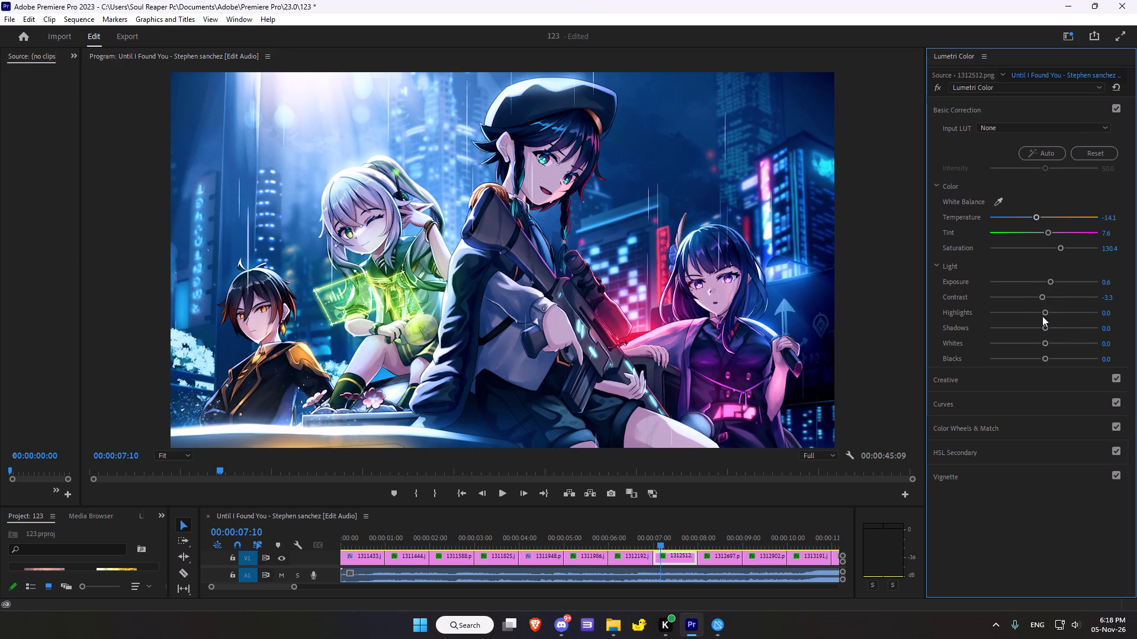
Set Highlights to -23.9, Shadows to 9.8, Whites to -6.5 and Blacks to -3.3 in Basic Correction.
{"action": "left_click_drag", "start_coordinate": [1047, 312], "coordinate": [1029, 311]}
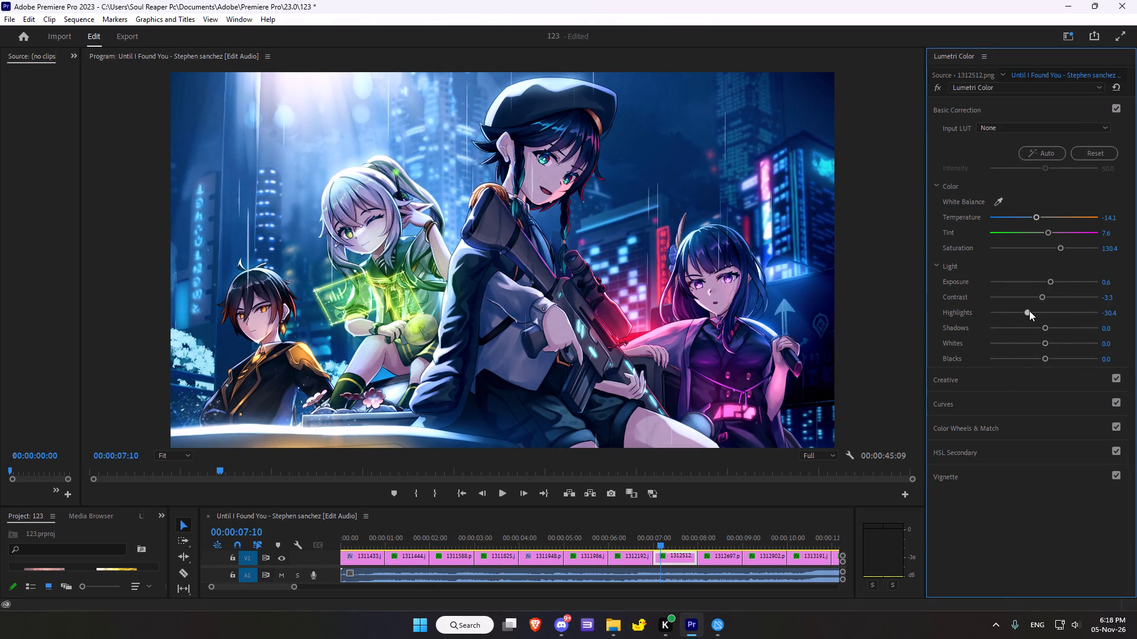
{"action": "left_click_drag", "start_coordinate": [1029, 311], "coordinate": [1030, 311]}
{"action": "left_click", "coordinate": [1046, 327]}
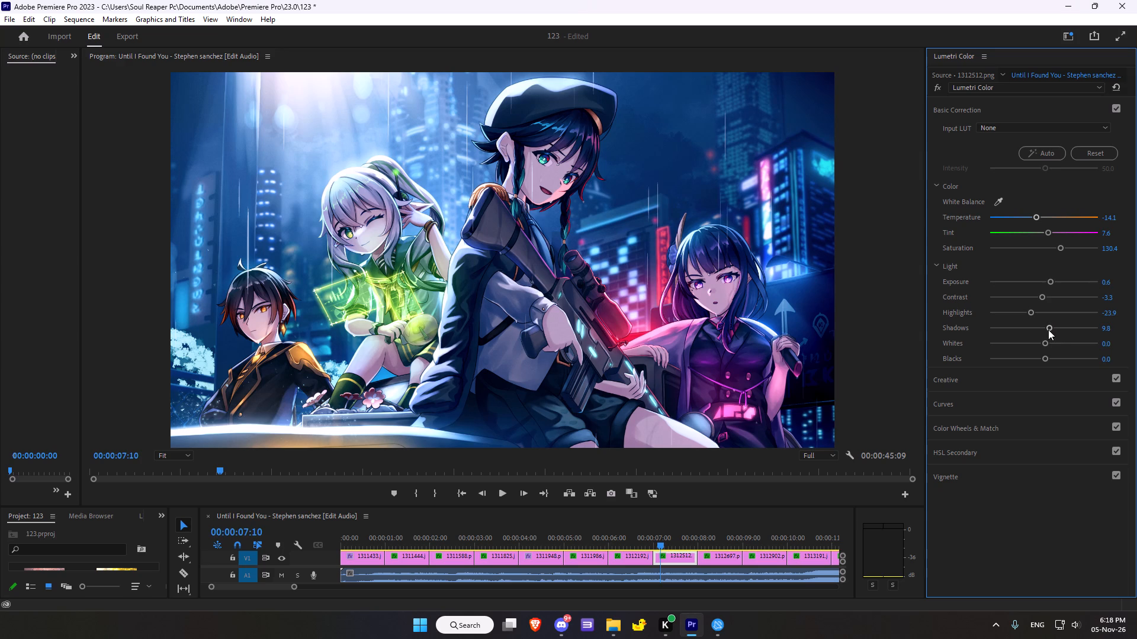
{"action": "left_click_drag", "start_coordinate": [1046, 346], "coordinate": [1043, 349]}
{"action": "left_click_drag", "start_coordinate": [1043, 349], "coordinate": [1044, 346]}
{"action": "left_click_drag", "start_coordinate": [1044, 346], "coordinate": [1039, 347]}
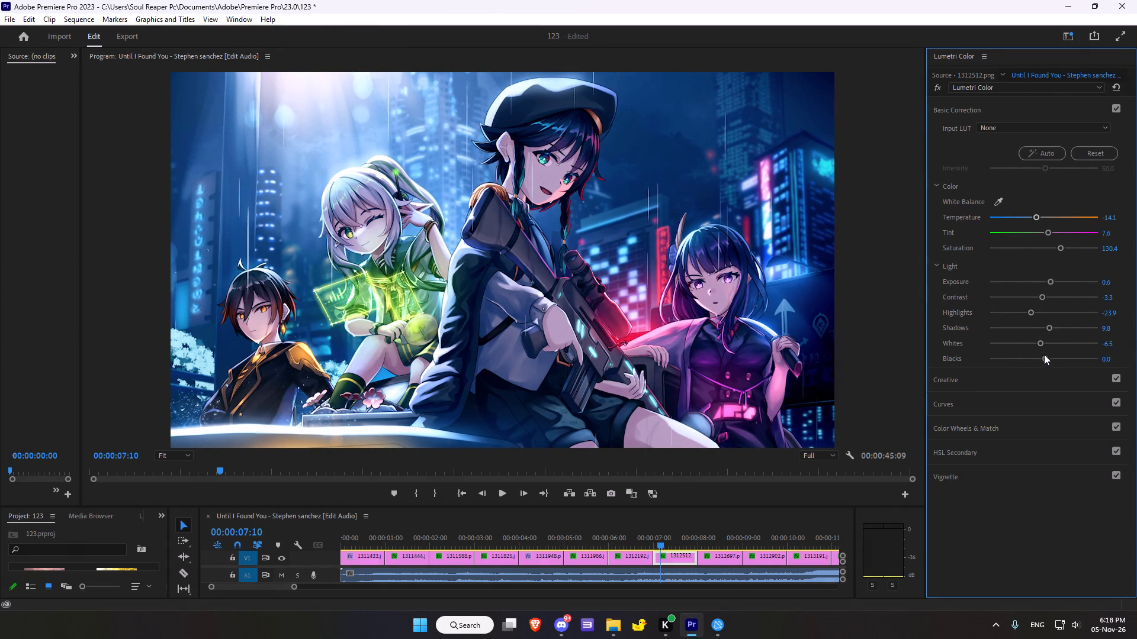
{"action": "left_click", "coordinate": [1044, 357]}
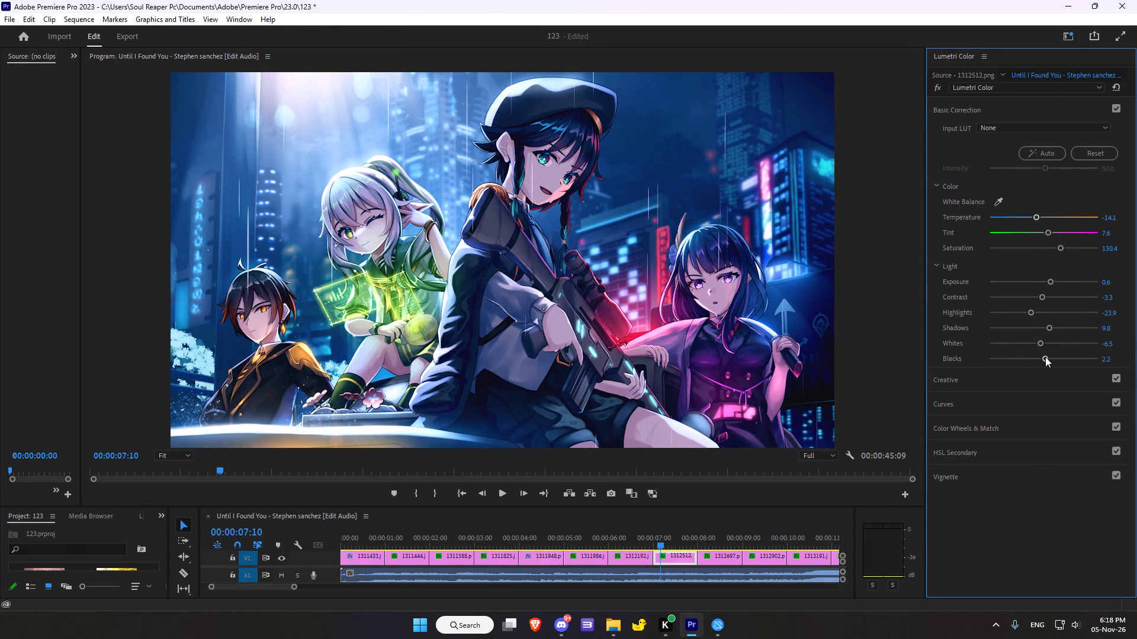
{"action": "left_click", "coordinate": [1045, 357]}
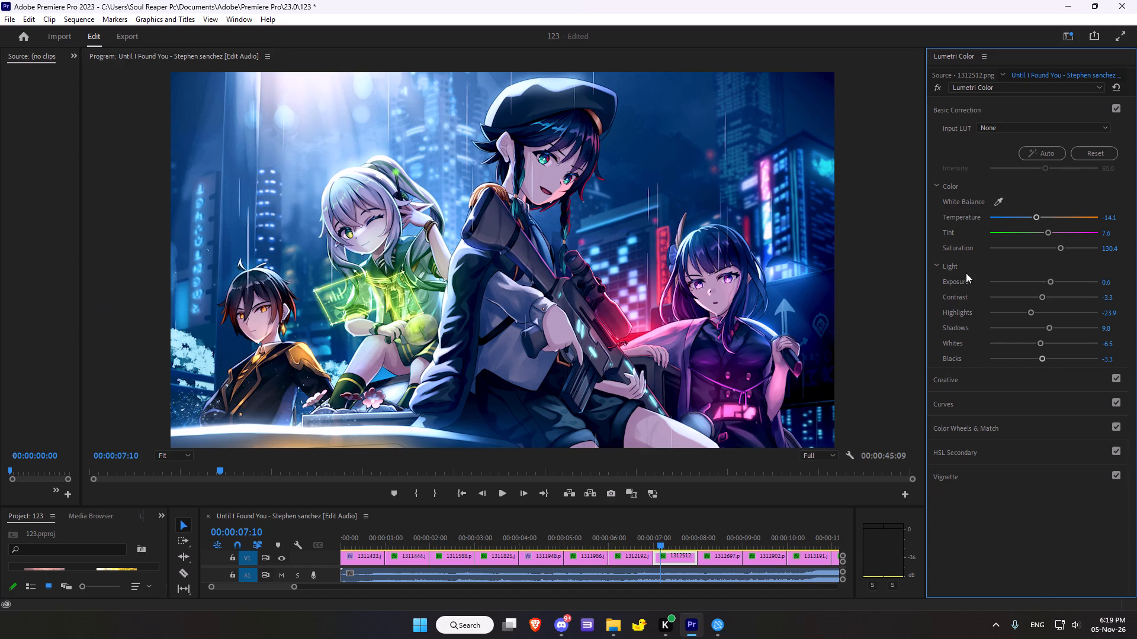
In the Creative adjustments, set Sharpen to 58.7, Vibrance to 7.6 and Saturation to 107.6.
{"action": "left_click", "coordinate": [958, 379]}
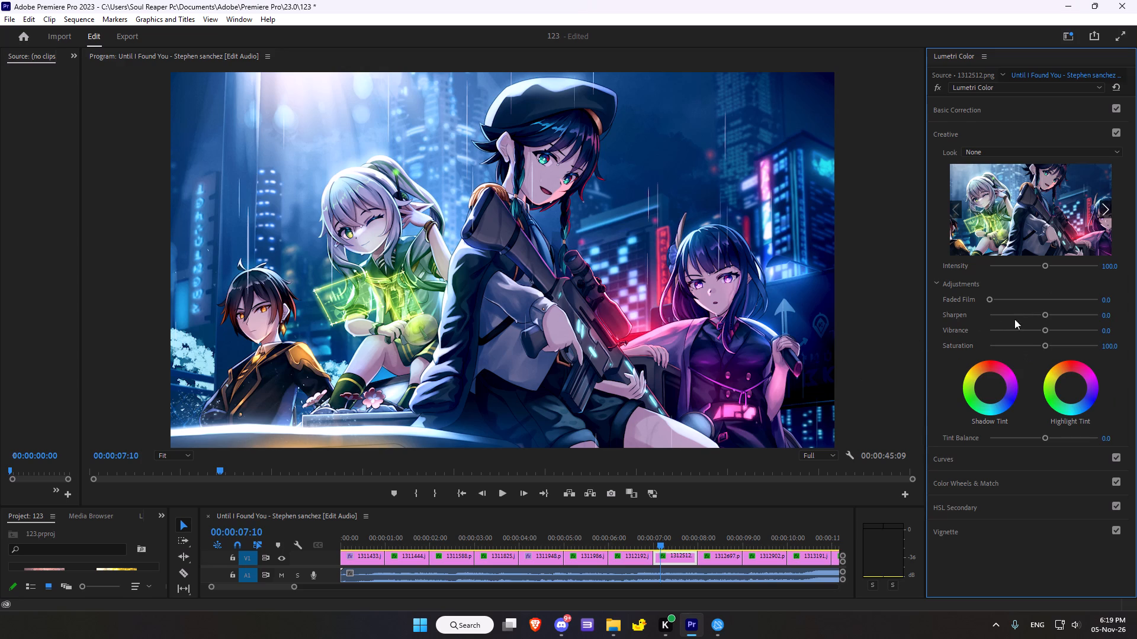
{"action": "left_click_drag", "start_coordinate": [1043, 314], "coordinate": [1008, 320]}
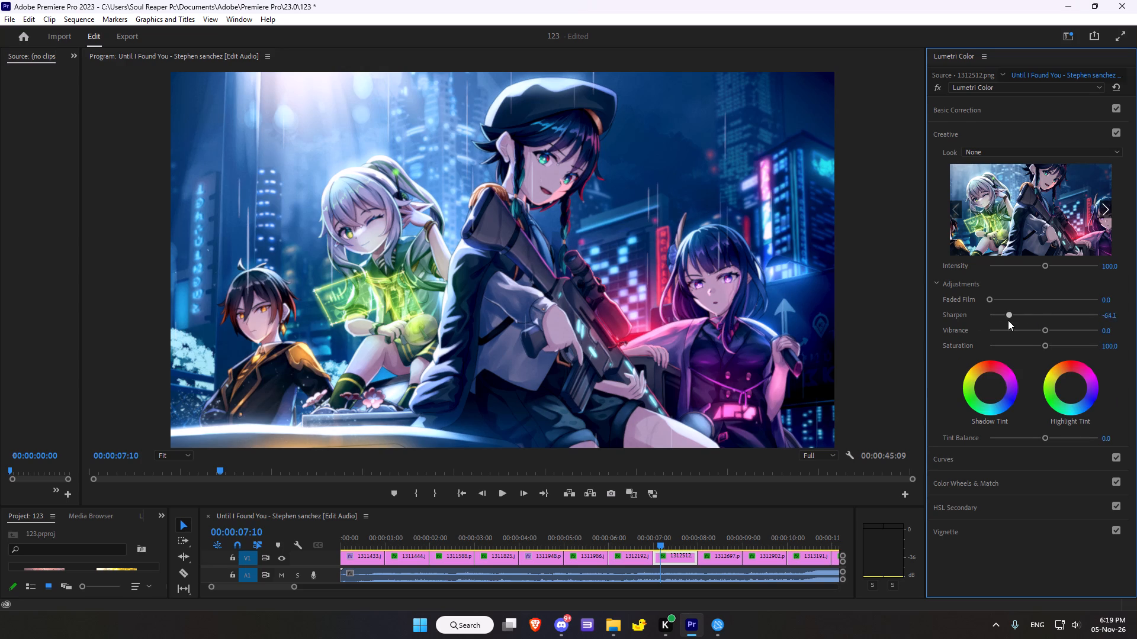
{"action": "left_click_drag", "start_coordinate": [1008, 320], "coordinate": [1075, 315]}
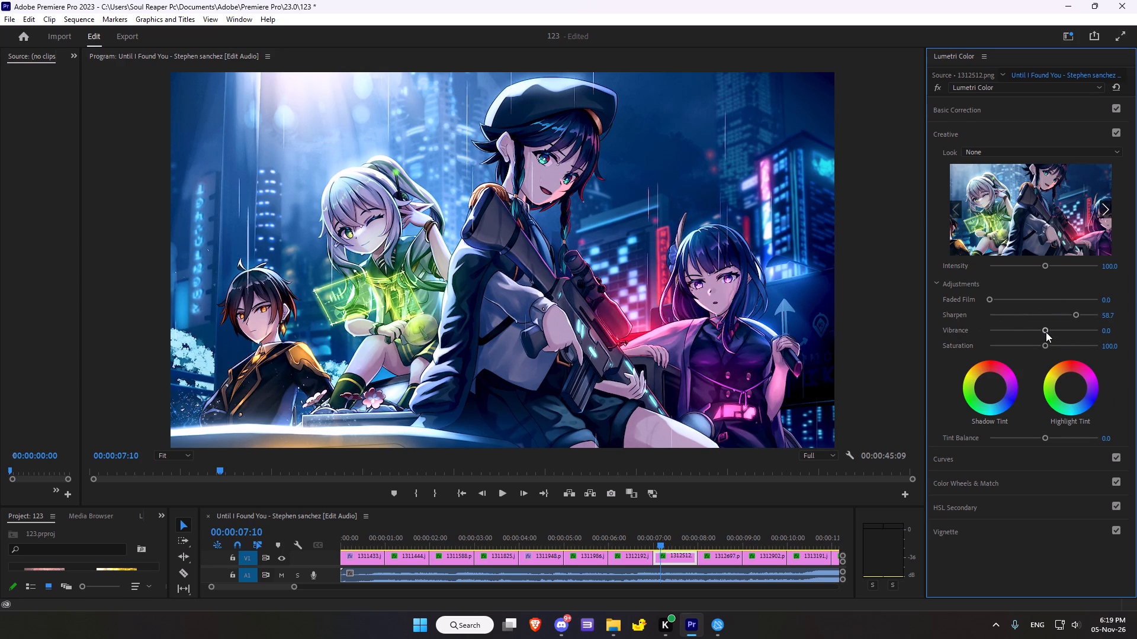
{"action": "left_click_drag", "start_coordinate": [1045, 331], "coordinate": [1047, 322]}
{"action": "left_click", "coordinate": [1046, 345]}
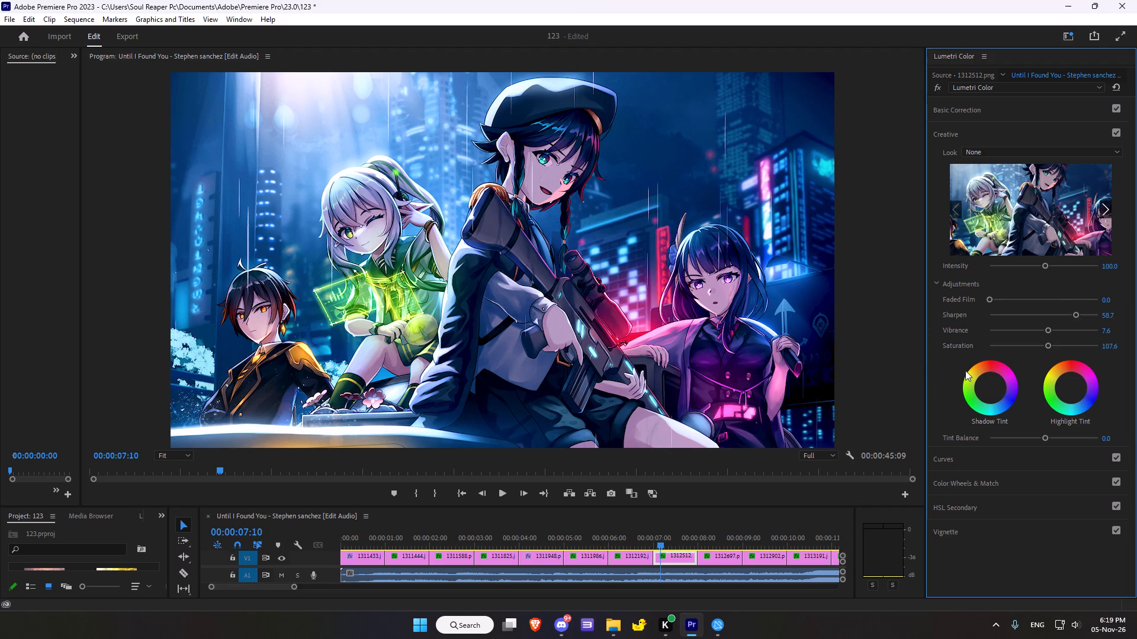
Adjust the Creative Shadow Tint wheel, shifting it slightly toward green and back close to neutral.
{"action": "left_click_drag", "start_coordinate": [990, 386], "coordinate": [930, 373]}
{"action": "left_click_drag", "start_coordinate": [930, 373], "coordinate": [1003, 370]}
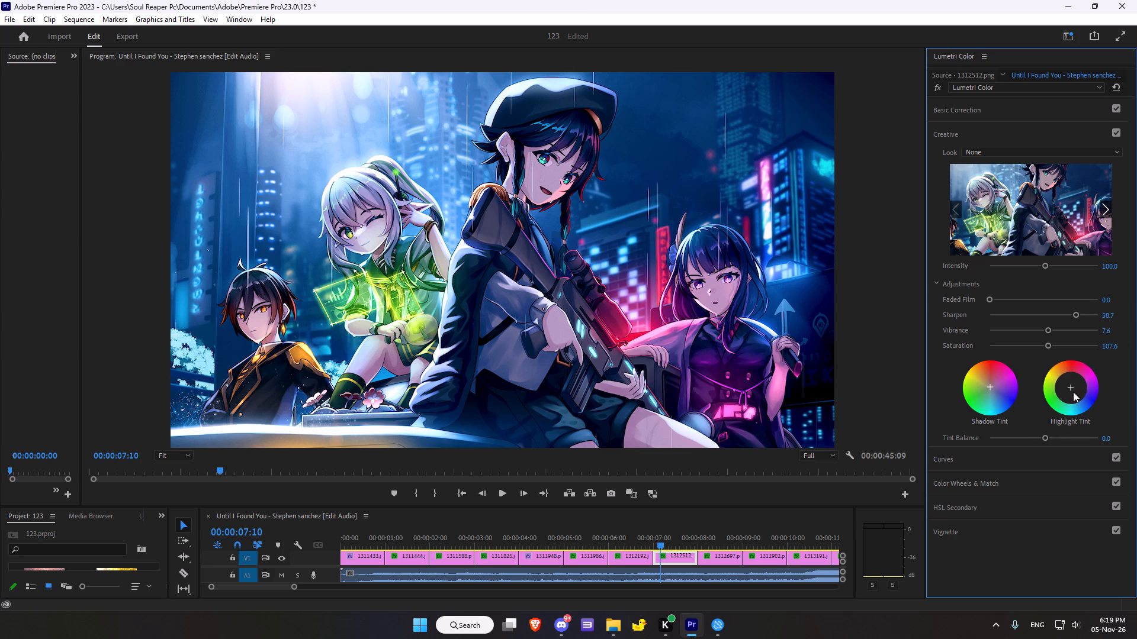
Adjust the Creative Highlight Tint wheel, nudging the tint only slightly away from neutral.
{"action": "left_click_drag", "start_coordinate": [1071, 388], "coordinate": [1036, 379]}
{"action": "left_click_drag", "start_coordinate": [1036, 379], "coordinate": [1045, 374]}
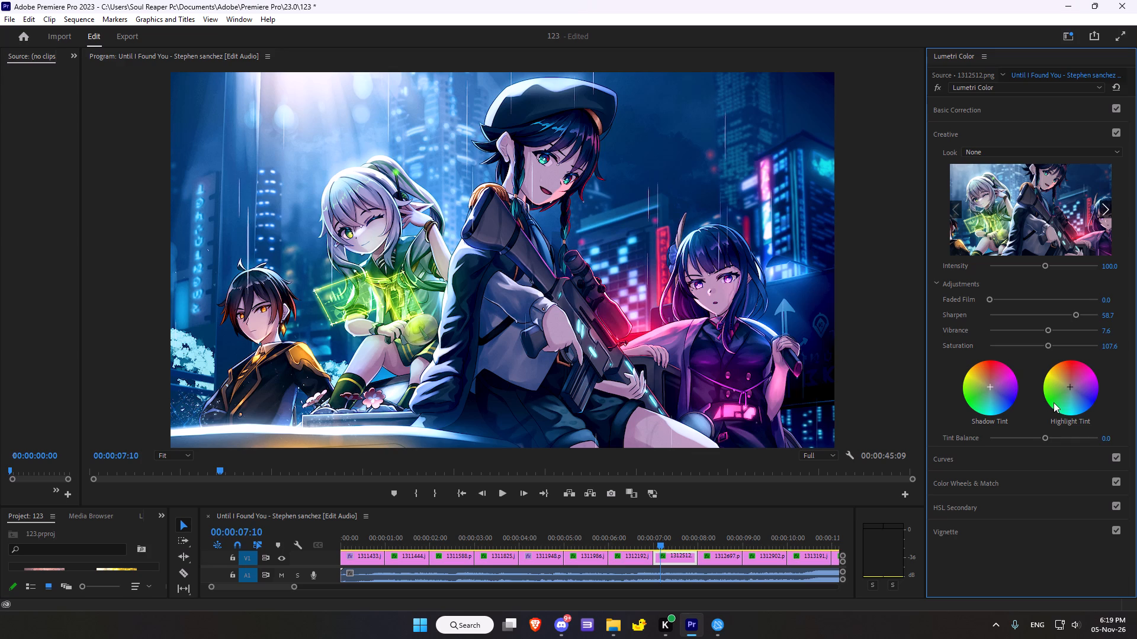
Add a midtone point to the white RGB curve and raise it slightly to brighten the image.
{"action": "left_click", "coordinate": [944, 454]}
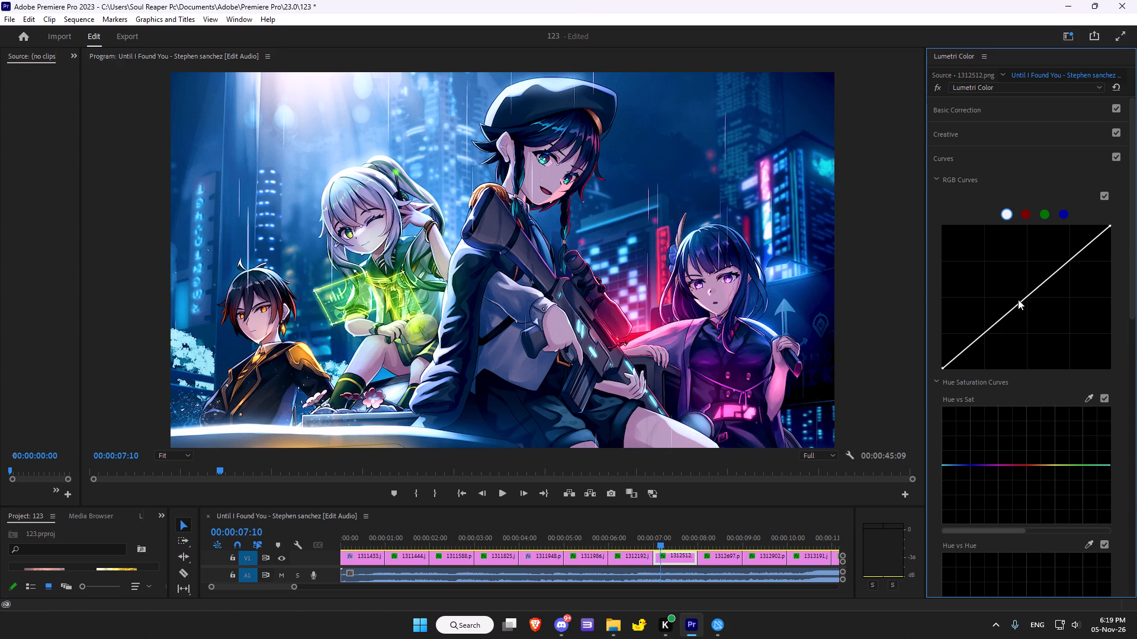
{"action": "left_click_drag", "start_coordinate": [1021, 299], "coordinate": [1022, 294]}
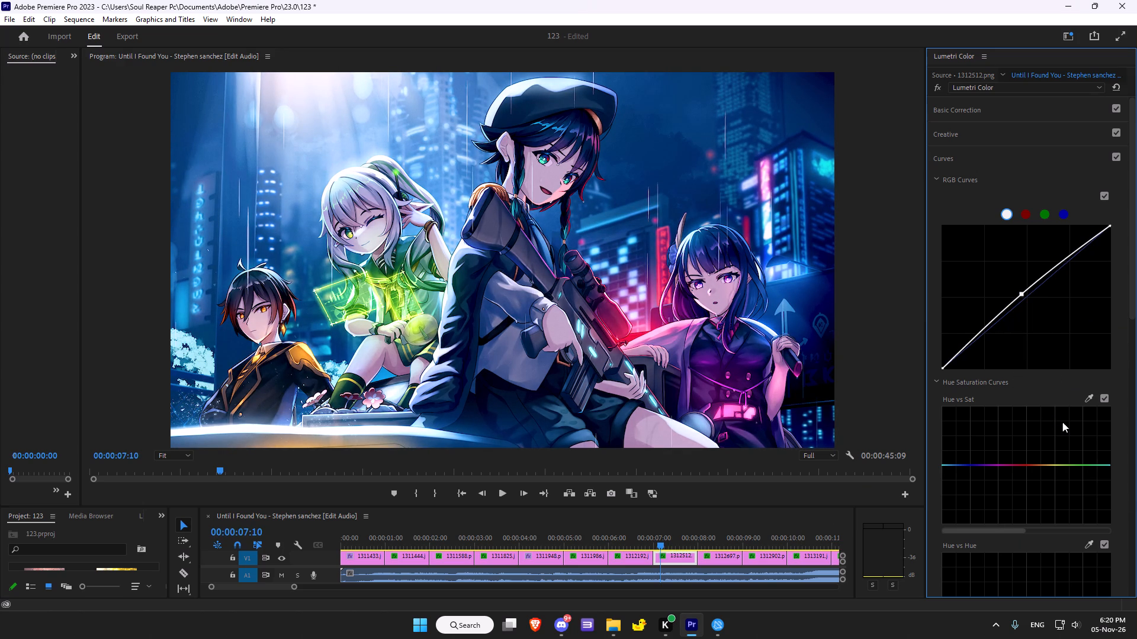
Sample the red glow beside the rifle for the Hue vs Sat curve and raise its middle point slightly.
{"action": "left_click", "coordinate": [1087, 397]}
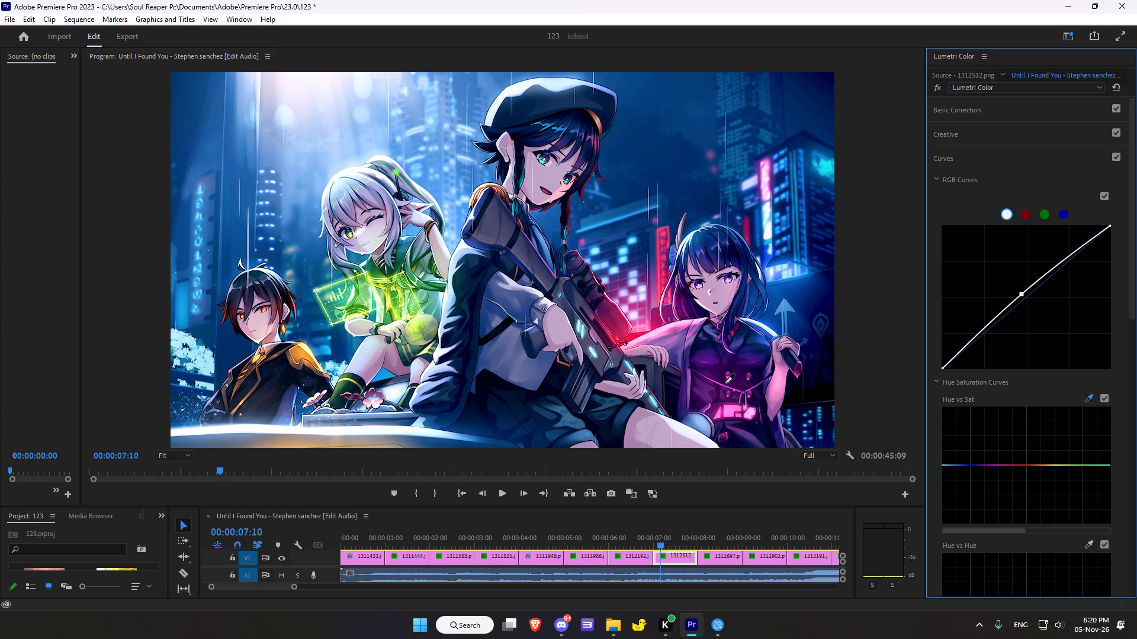
{"action": "left_click", "coordinate": [621, 328]}
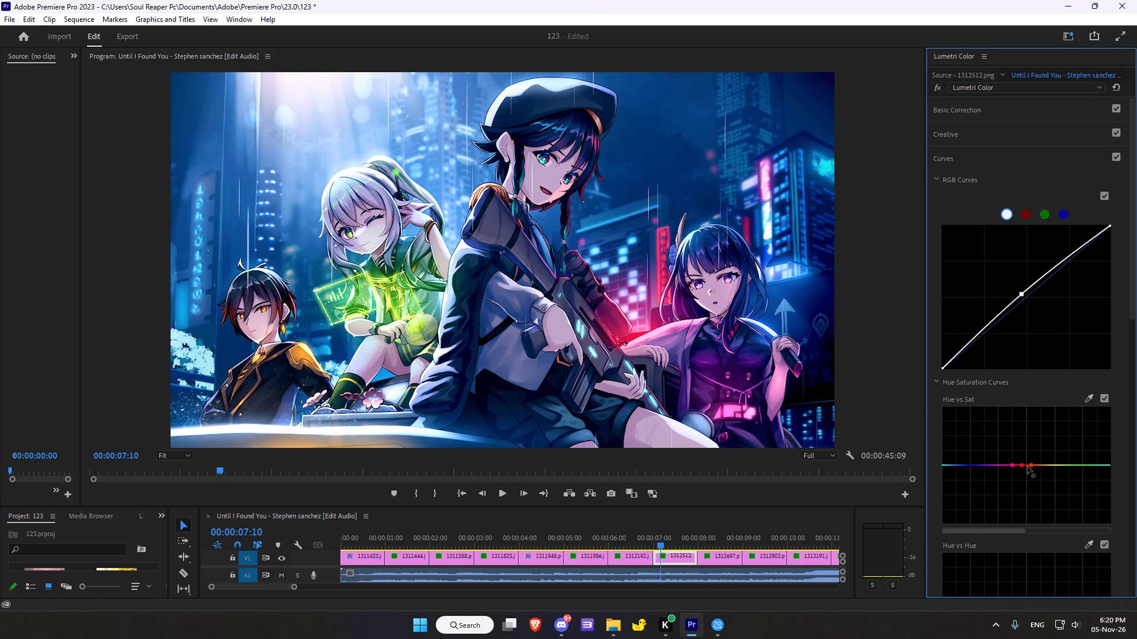
{"action": "left_click_drag", "start_coordinate": [1021, 467], "coordinate": [1023, 480]}
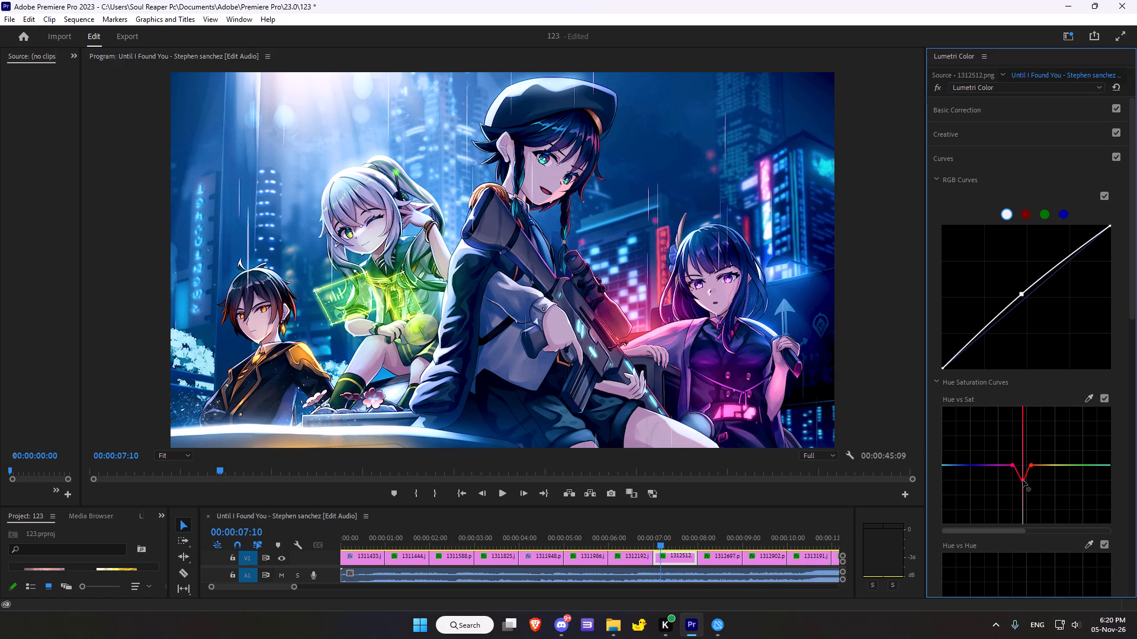
{"action": "left_click_drag", "start_coordinate": [1023, 480], "coordinate": [1021, 460]}
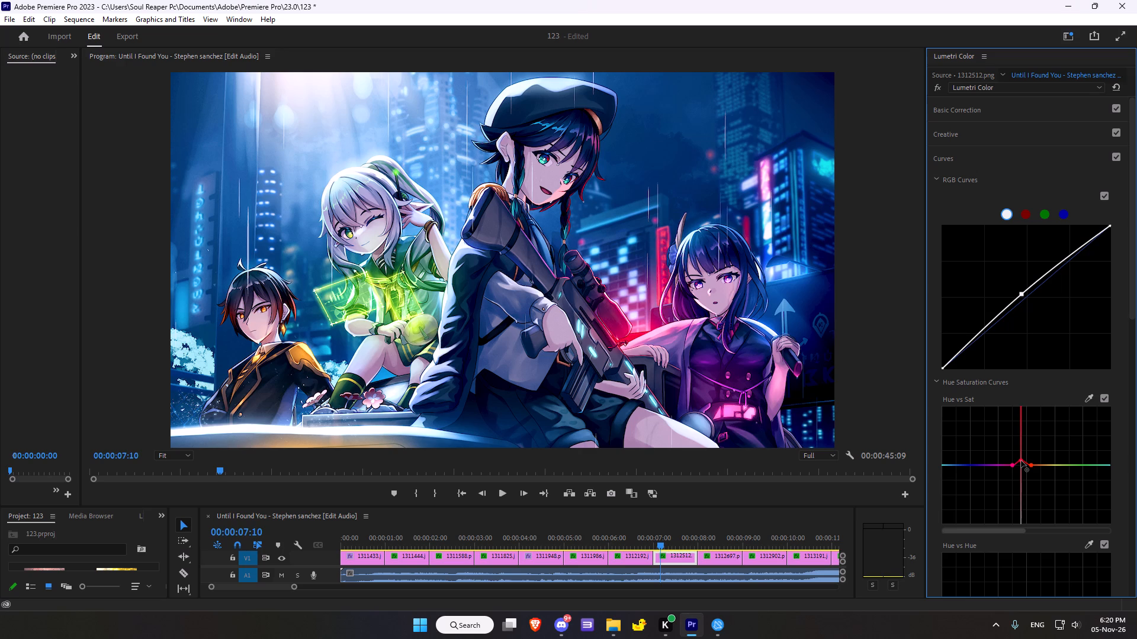
{"action": "left_click_drag", "start_coordinate": [1021, 460], "coordinate": [1022, 457]}
Sample the hair edge of the orange-eyed character for the Hue vs Hue curve and raise its middle point slightly.
{"action": "scroll", "coordinate": [1056, 492], "scroll_direction": "down", "scroll_amount": 1}
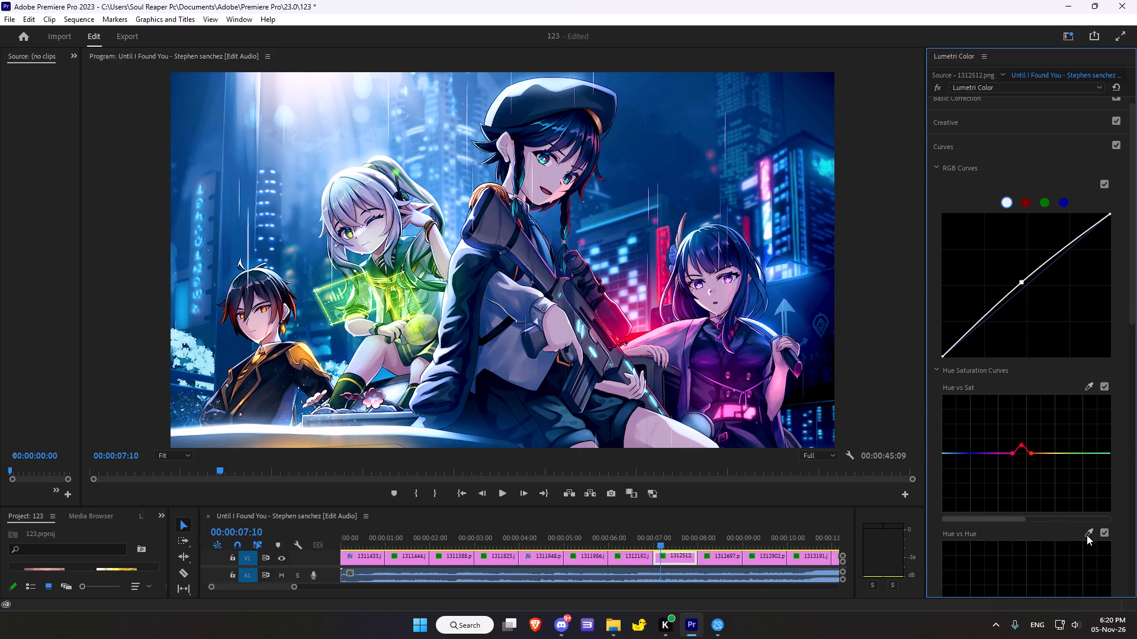
{"action": "left_click", "coordinate": [1087, 535]}
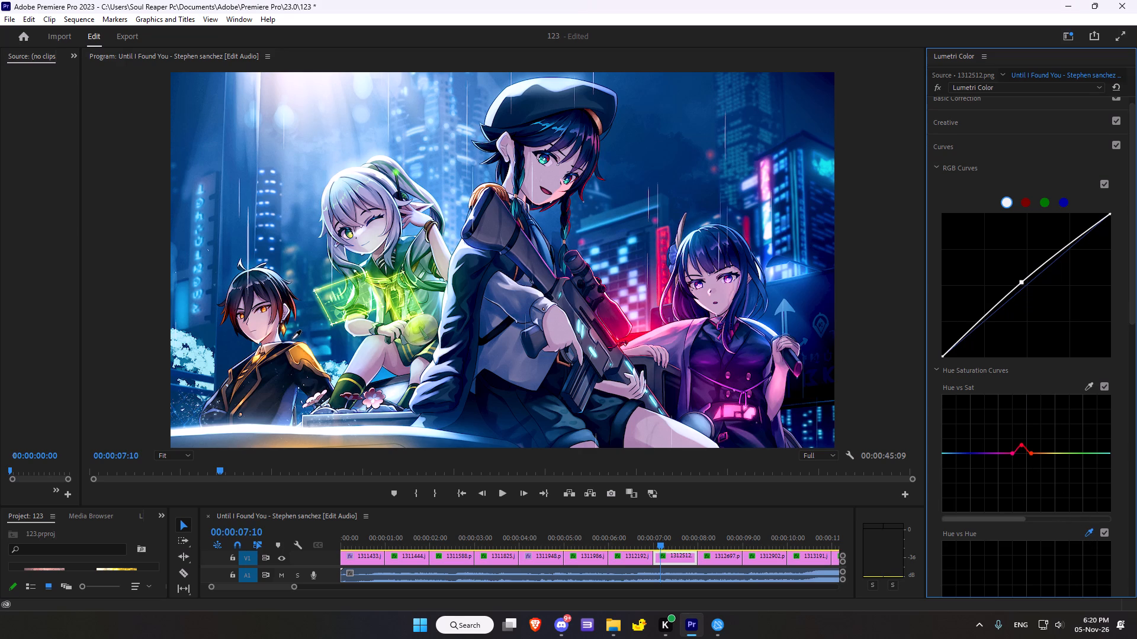
{"action": "left_click", "coordinate": [290, 302]}
{"action": "scroll", "coordinate": [1086, 447], "scroll_direction": "down", "scroll_amount": 6}
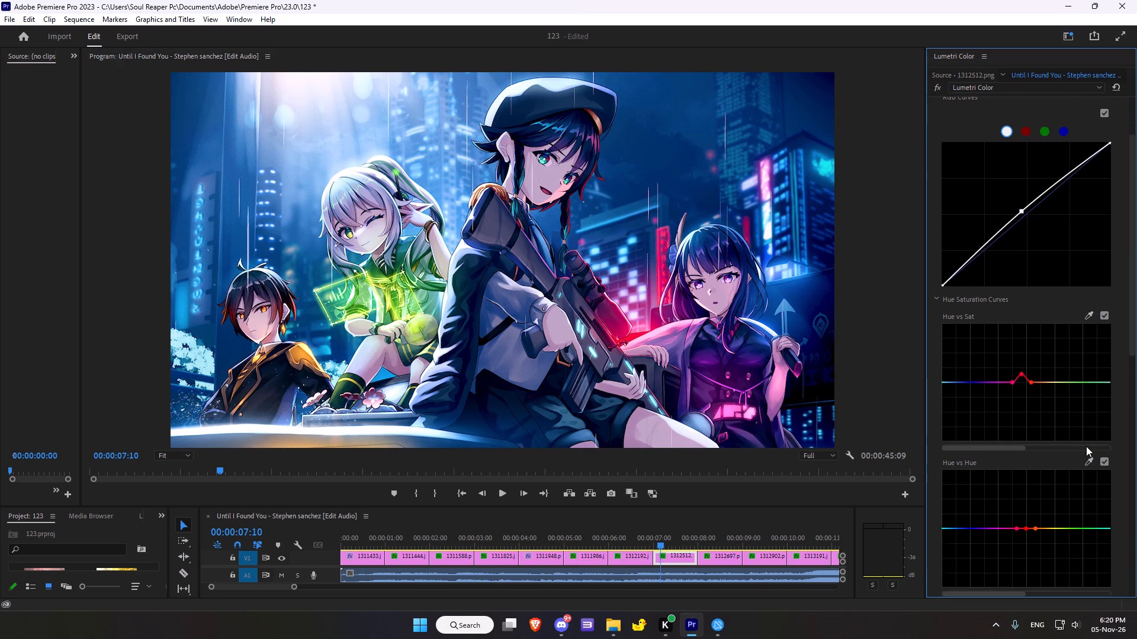
{"action": "scroll", "coordinate": [1080, 446], "scroll_direction": "down", "scroll_amount": 3}
{"action": "left_click_drag", "start_coordinate": [1026, 495], "coordinate": [1027, 481]}
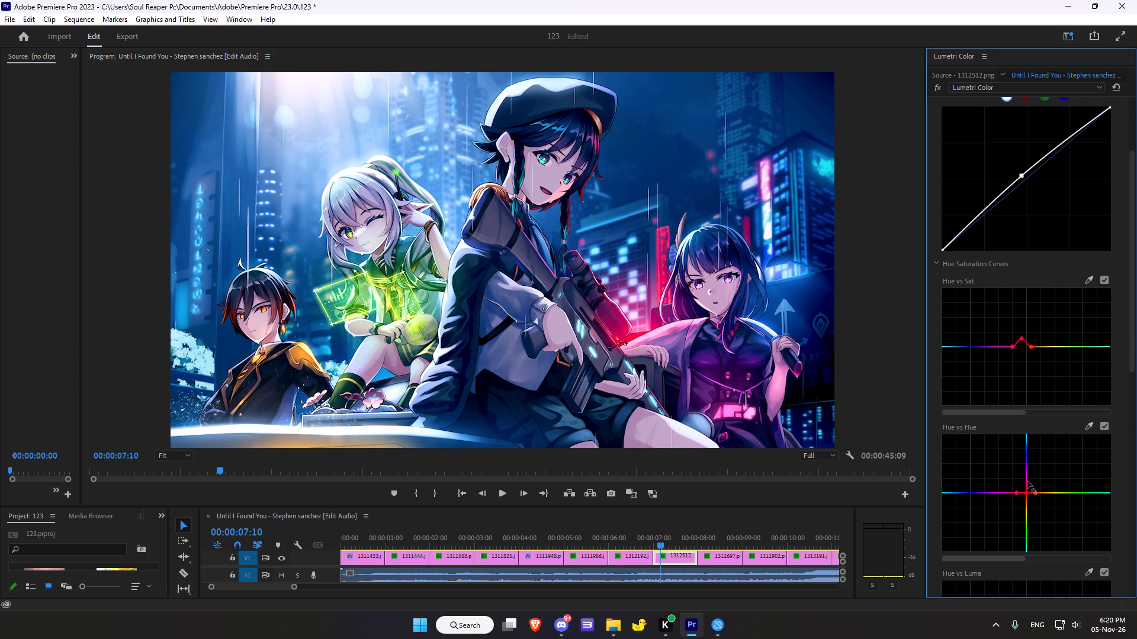
{"action": "left_click_drag", "start_coordinate": [1027, 481], "coordinate": [1028, 489]}
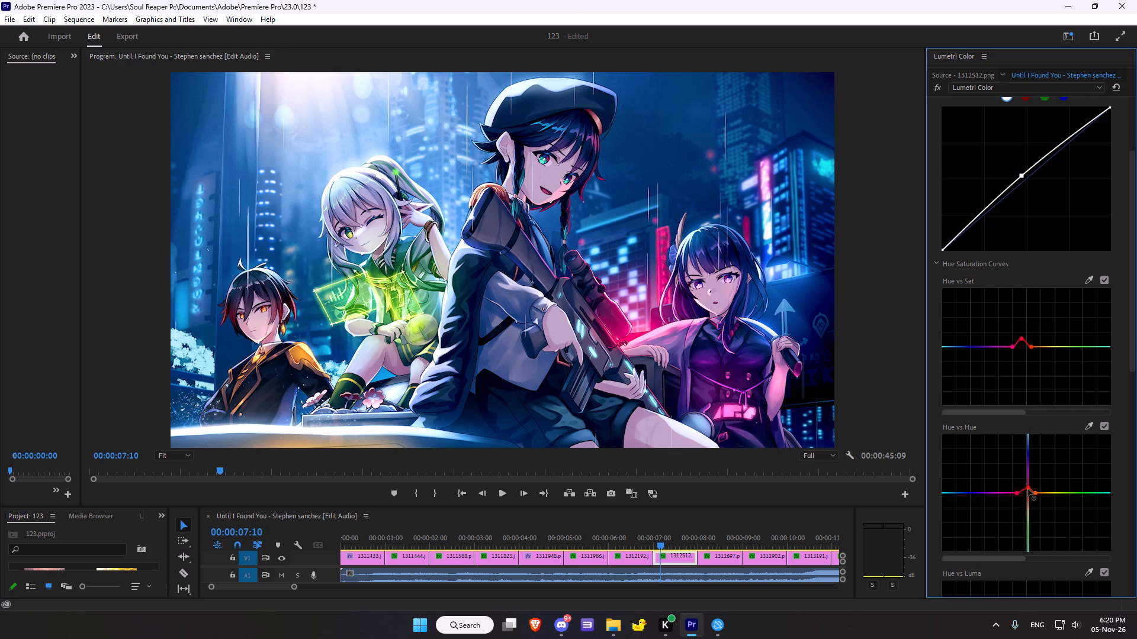
{"action": "left_click_drag", "start_coordinate": [1028, 489], "coordinate": [1026, 486]}
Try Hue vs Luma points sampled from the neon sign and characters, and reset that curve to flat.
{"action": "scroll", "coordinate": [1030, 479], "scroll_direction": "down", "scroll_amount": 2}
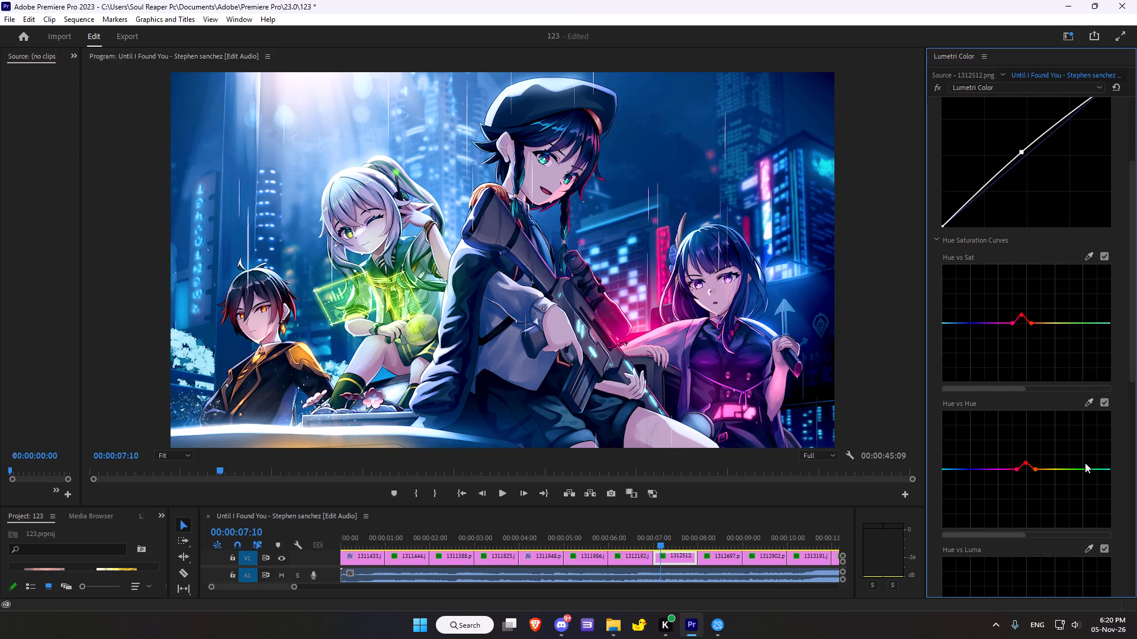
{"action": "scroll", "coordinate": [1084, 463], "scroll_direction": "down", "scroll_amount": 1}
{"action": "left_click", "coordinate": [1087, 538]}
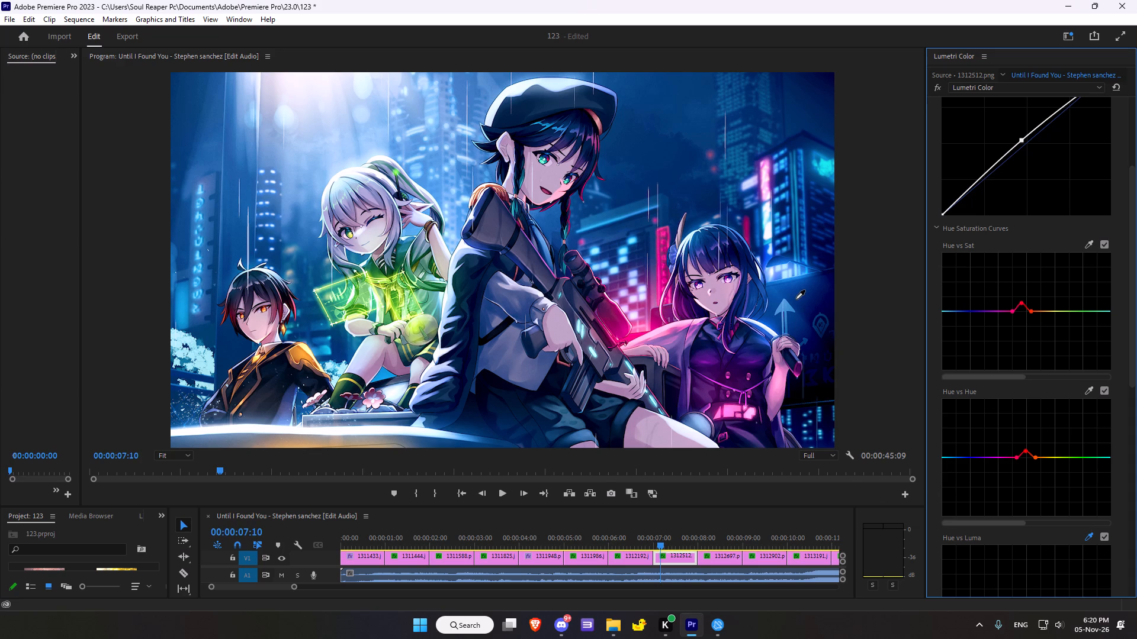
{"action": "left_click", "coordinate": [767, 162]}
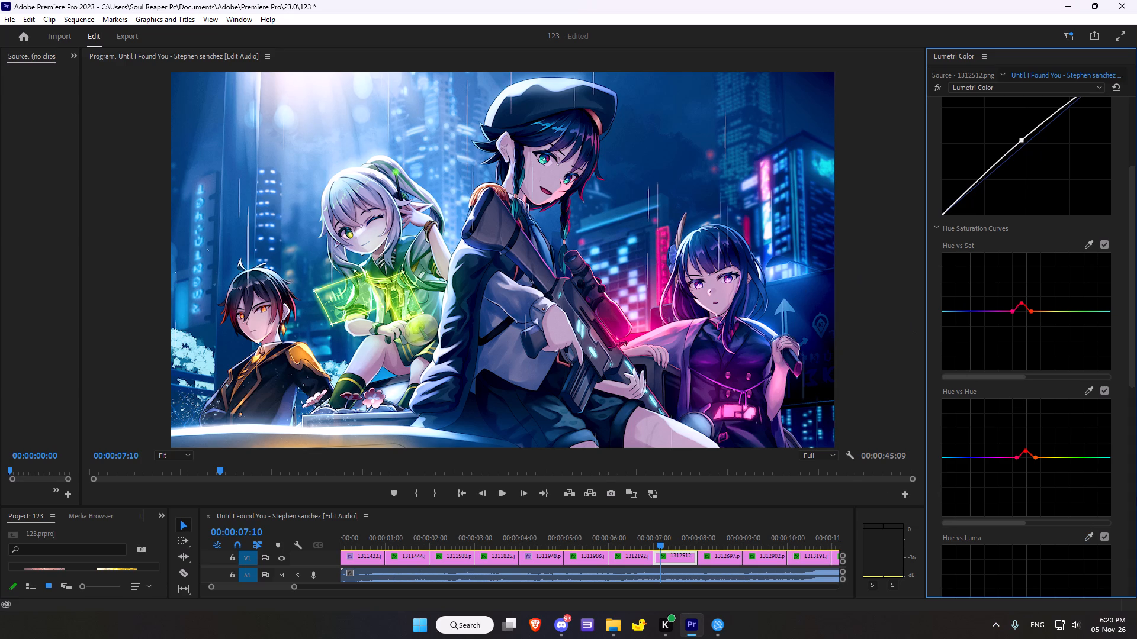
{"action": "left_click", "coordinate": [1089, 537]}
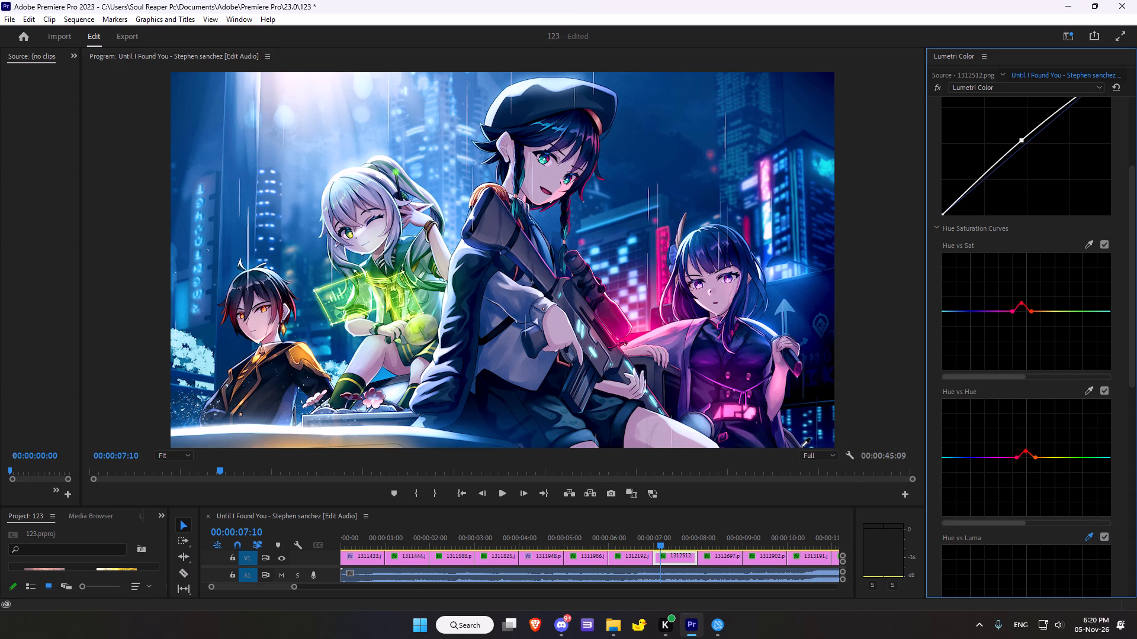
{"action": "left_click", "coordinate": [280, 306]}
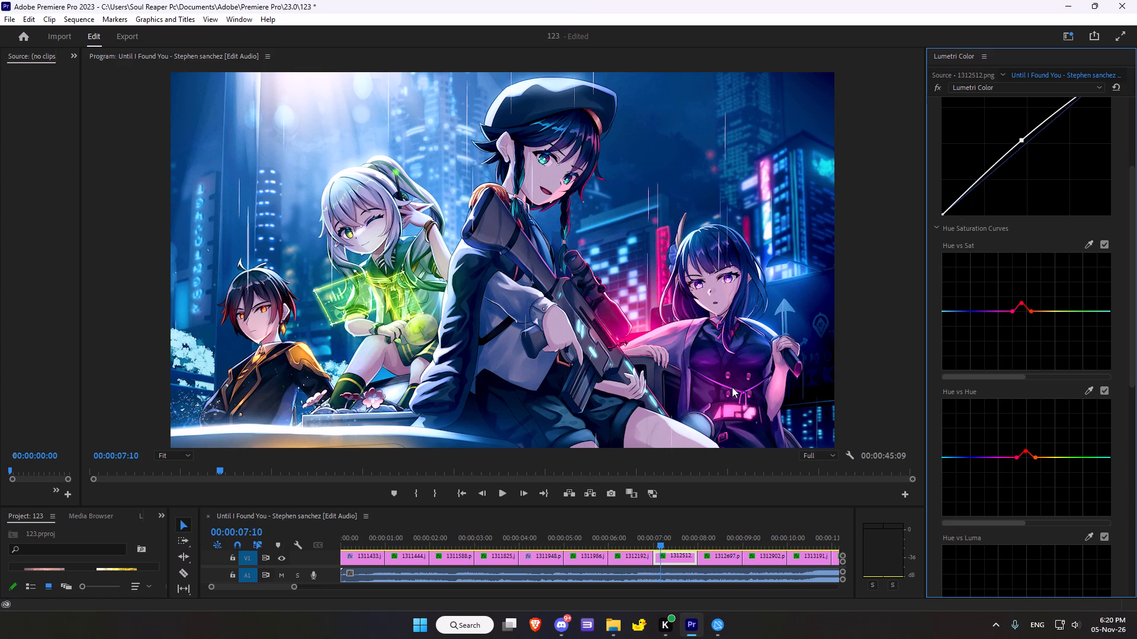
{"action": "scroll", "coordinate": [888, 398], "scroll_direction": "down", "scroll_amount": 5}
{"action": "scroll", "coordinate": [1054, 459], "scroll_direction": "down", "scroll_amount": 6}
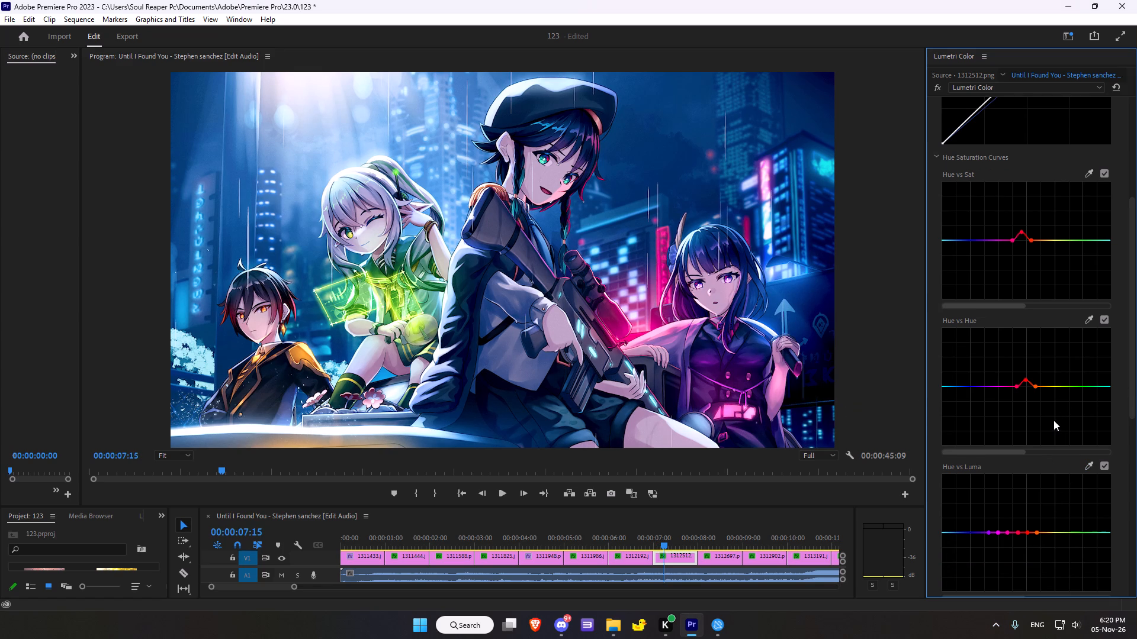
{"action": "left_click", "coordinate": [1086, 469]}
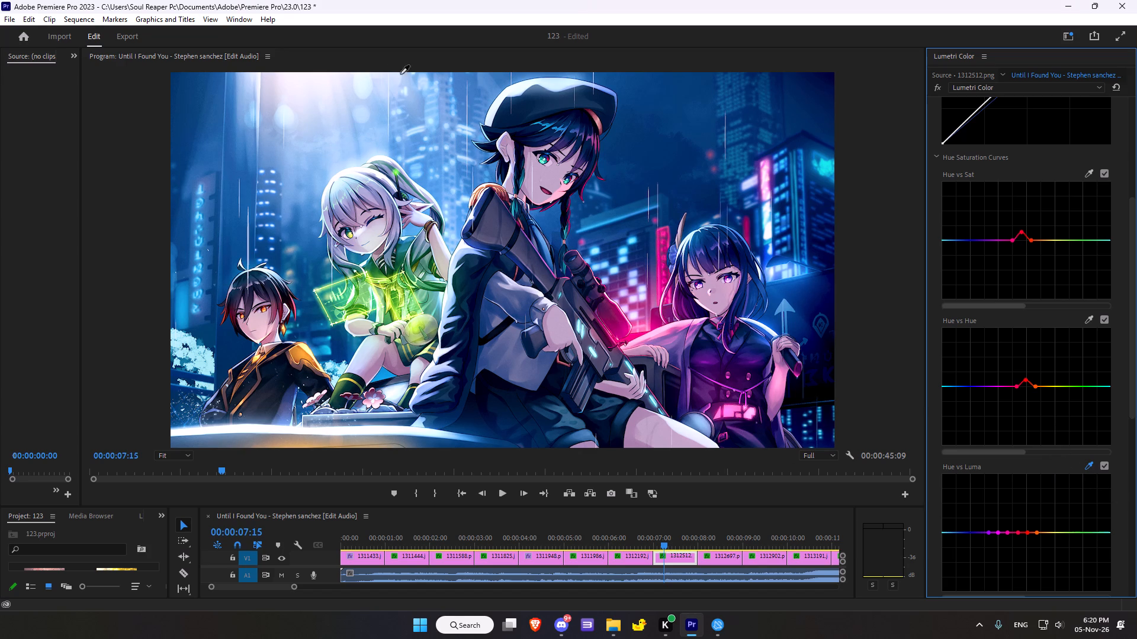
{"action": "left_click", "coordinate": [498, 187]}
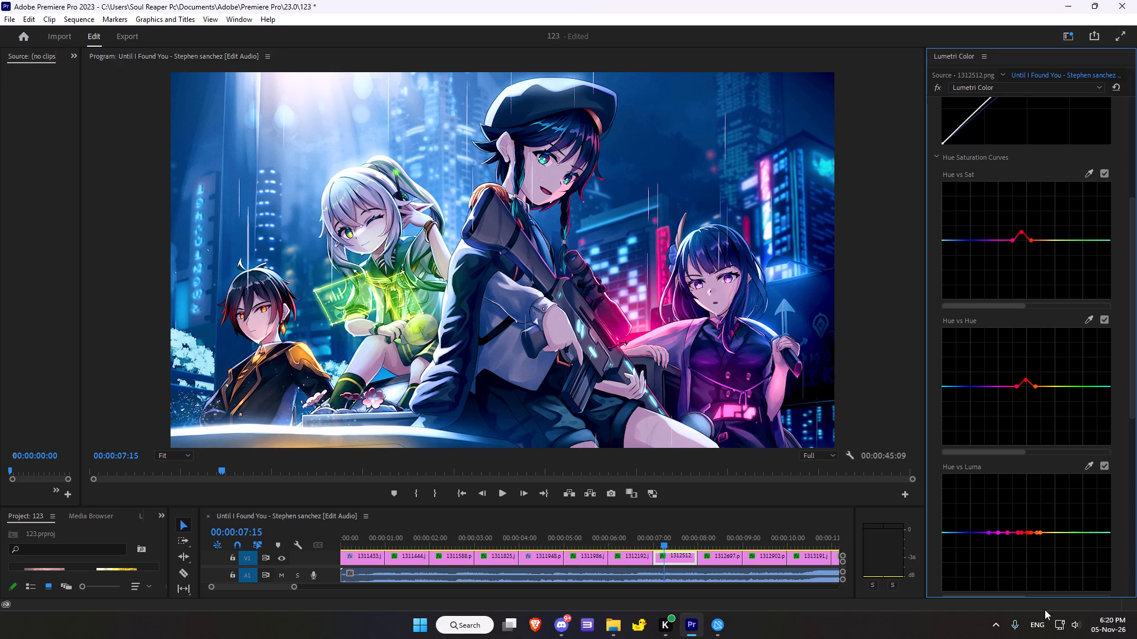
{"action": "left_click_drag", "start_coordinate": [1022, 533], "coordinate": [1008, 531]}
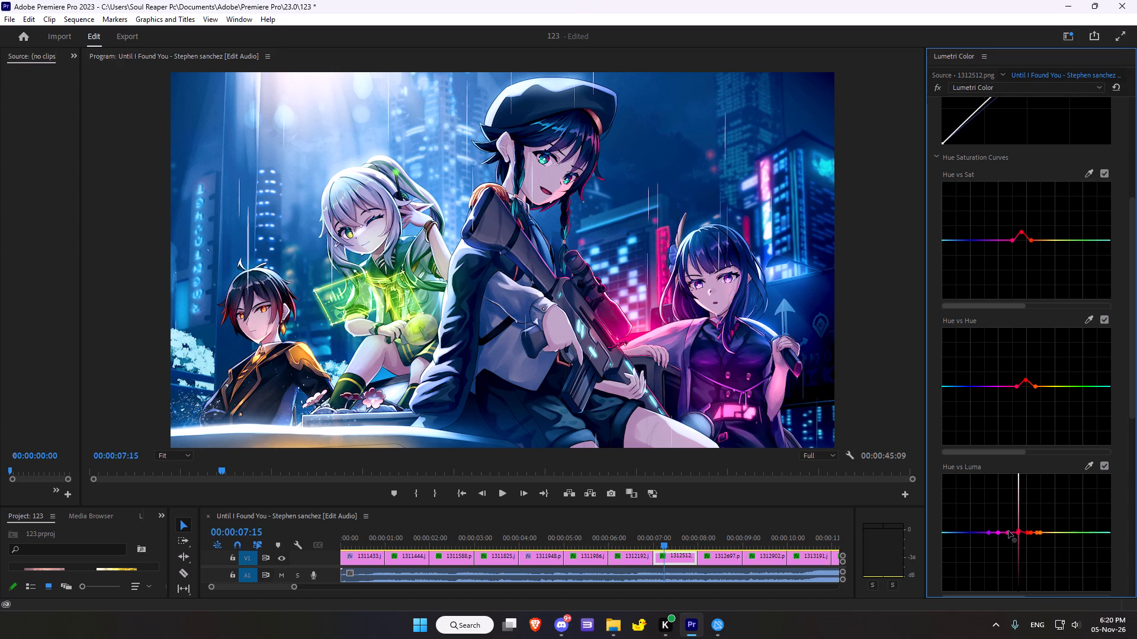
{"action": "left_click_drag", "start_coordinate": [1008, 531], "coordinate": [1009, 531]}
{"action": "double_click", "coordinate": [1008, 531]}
Sample the pink flowers and the neon sign for the Luma vs Sat curve and slightly raise both middle points.
{"action": "scroll", "coordinate": [1006, 492], "scroll_direction": "down", "scroll_amount": 13}
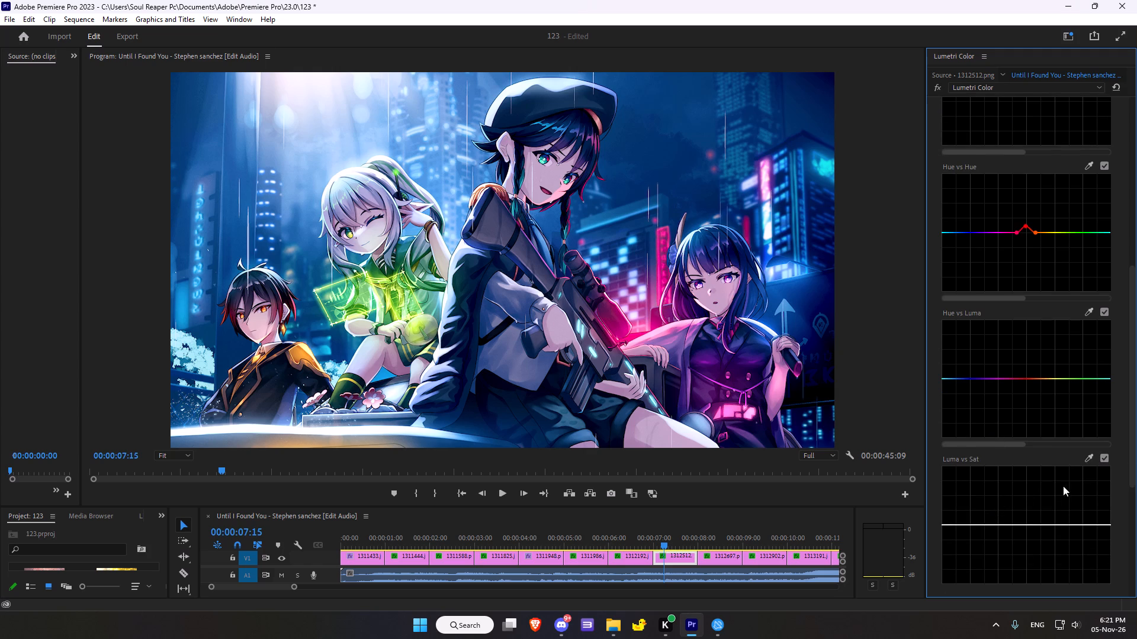
{"action": "left_click", "coordinate": [1089, 459]}
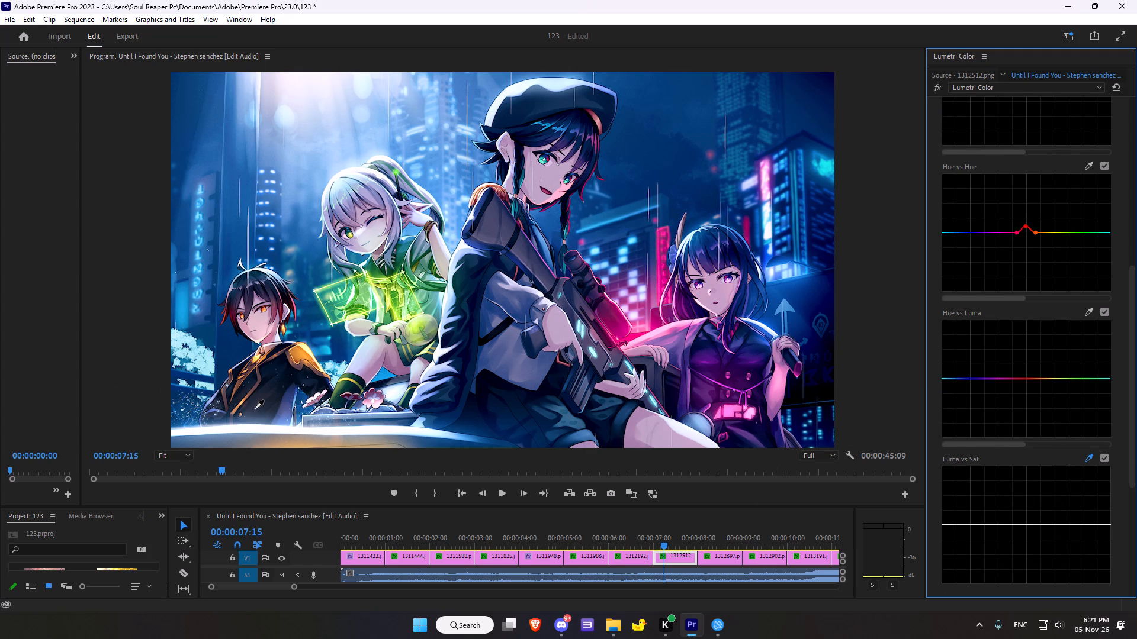
{"action": "left_click", "coordinate": [371, 390]}
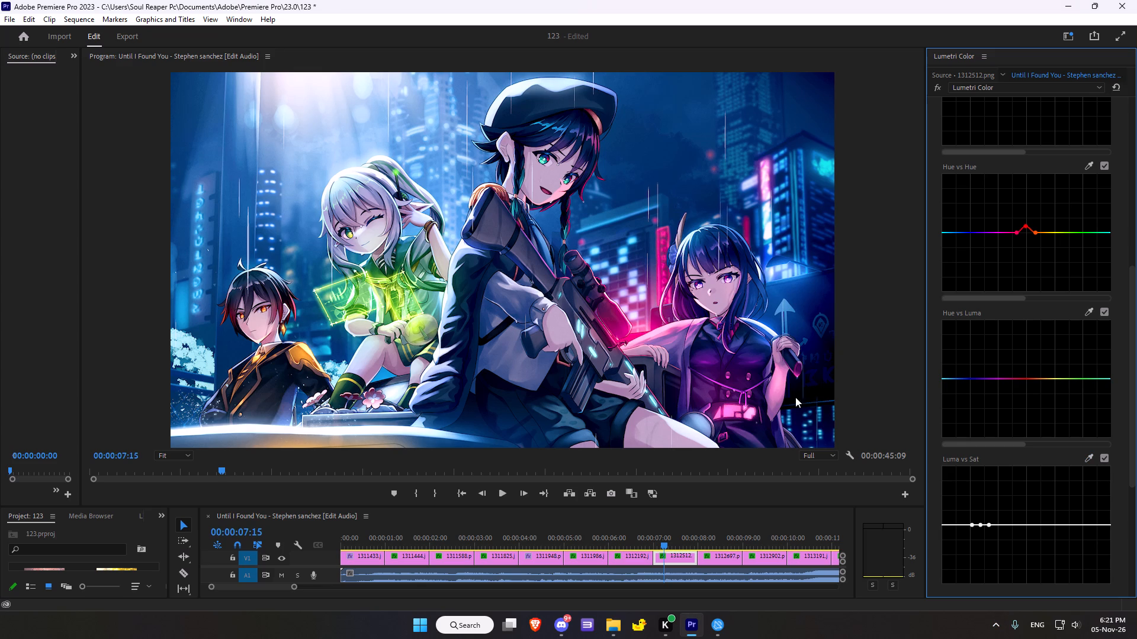
{"action": "left_click", "coordinate": [1090, 458]}
{"action": "scroll", "coordinate": [1090, 458], "scroll_direction": "down", "scroll_amount": 6}
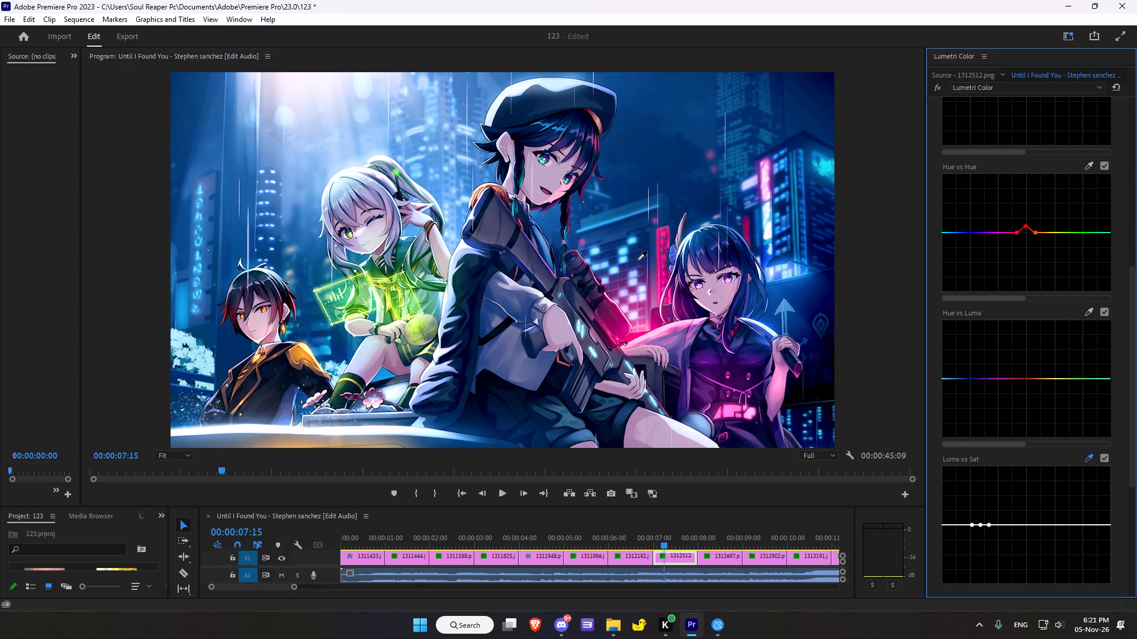
{"action": "left_click", "coordinate": [766, 162]}
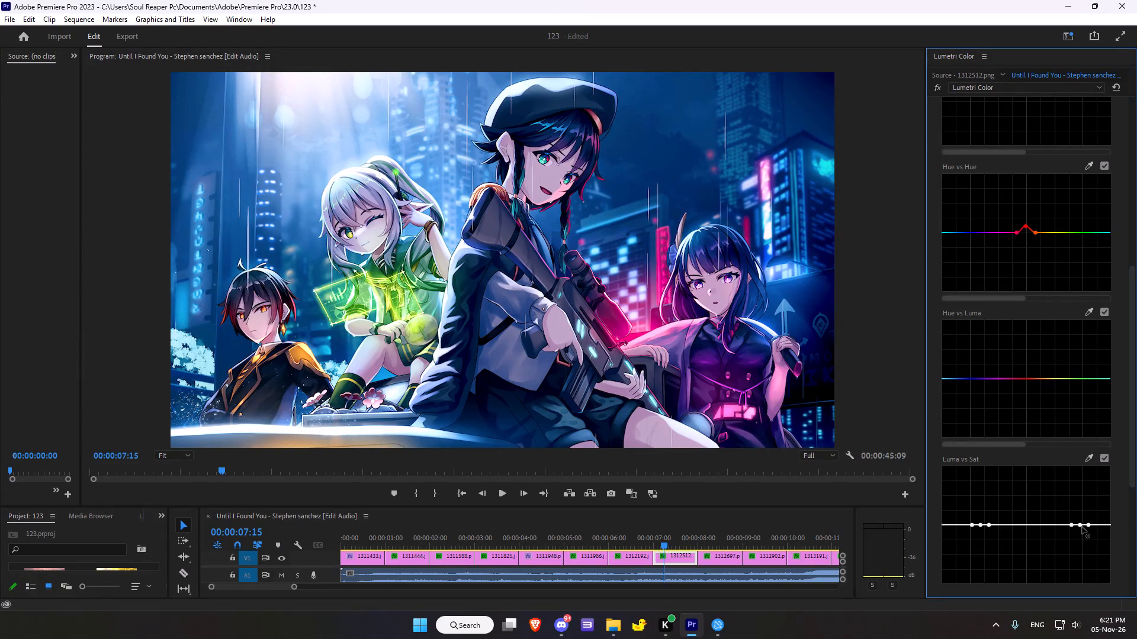
{"action": "left_click_drag", "start_coordinate": [1082, 527], "coordinate": [1077, 516]}
{"action": "left_click", "coordinate": [983, 524]}
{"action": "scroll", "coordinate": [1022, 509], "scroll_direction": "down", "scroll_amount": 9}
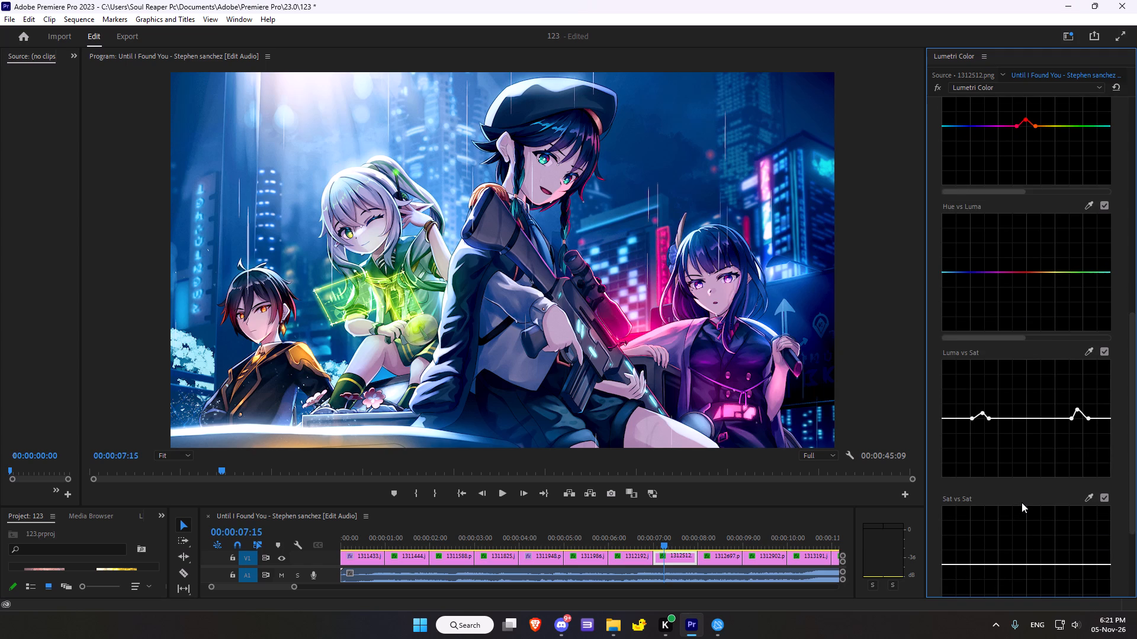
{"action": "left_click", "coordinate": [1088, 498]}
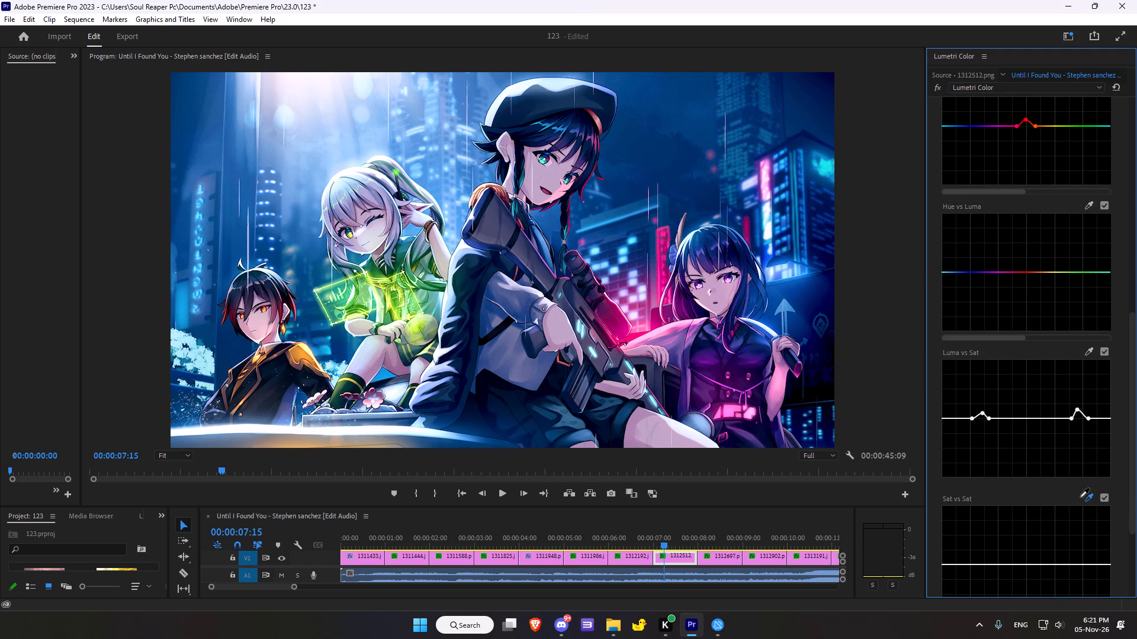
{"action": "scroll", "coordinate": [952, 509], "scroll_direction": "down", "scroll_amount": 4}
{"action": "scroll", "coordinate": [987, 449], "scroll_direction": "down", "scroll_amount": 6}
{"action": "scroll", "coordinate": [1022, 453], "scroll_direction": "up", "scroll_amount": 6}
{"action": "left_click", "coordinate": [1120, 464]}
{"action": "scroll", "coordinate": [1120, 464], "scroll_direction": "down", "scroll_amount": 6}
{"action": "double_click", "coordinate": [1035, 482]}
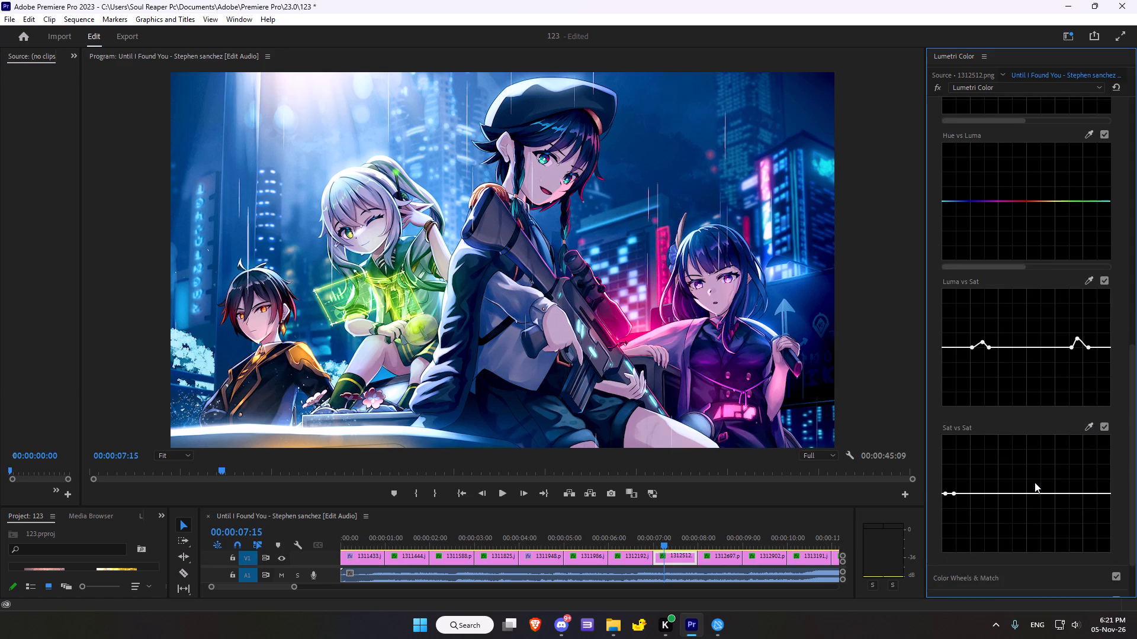
Sample the pink flowers for the Sat vs Sat curve and raise it into a gentle wave, with a shallow dip between low and high saturation.
{"action": "left_click", "coordinate": [1086, 427]}
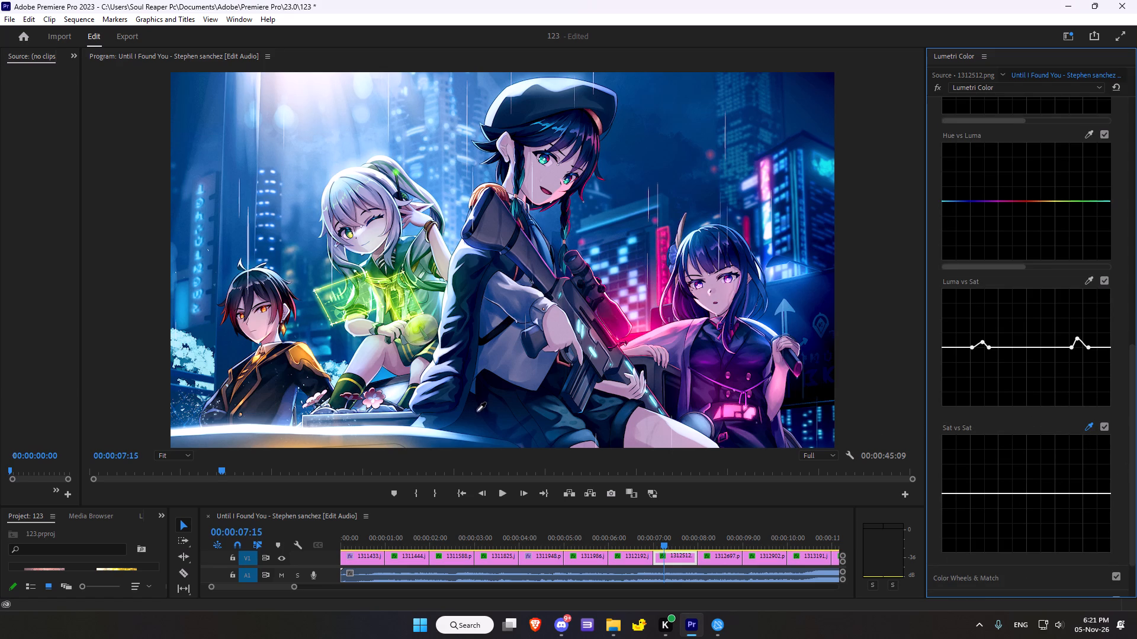
{"action": "left_click", "coordinate": [372, 392]}
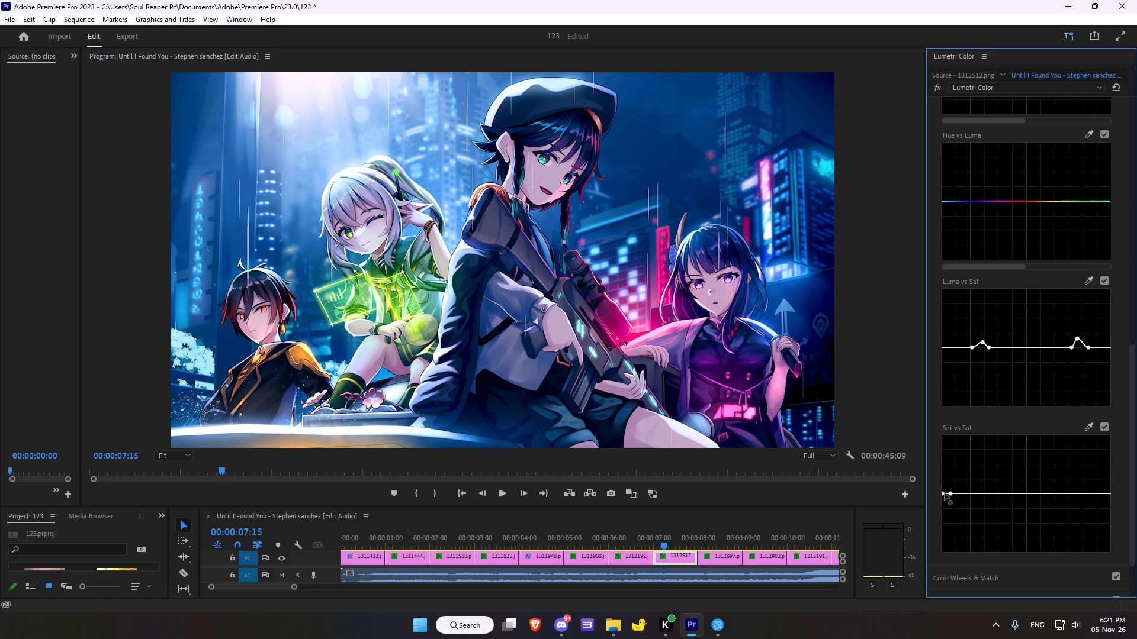
{"action": "left_click_drag", "start_coordinate": [950, 493], "coordinate": [962, 472]}
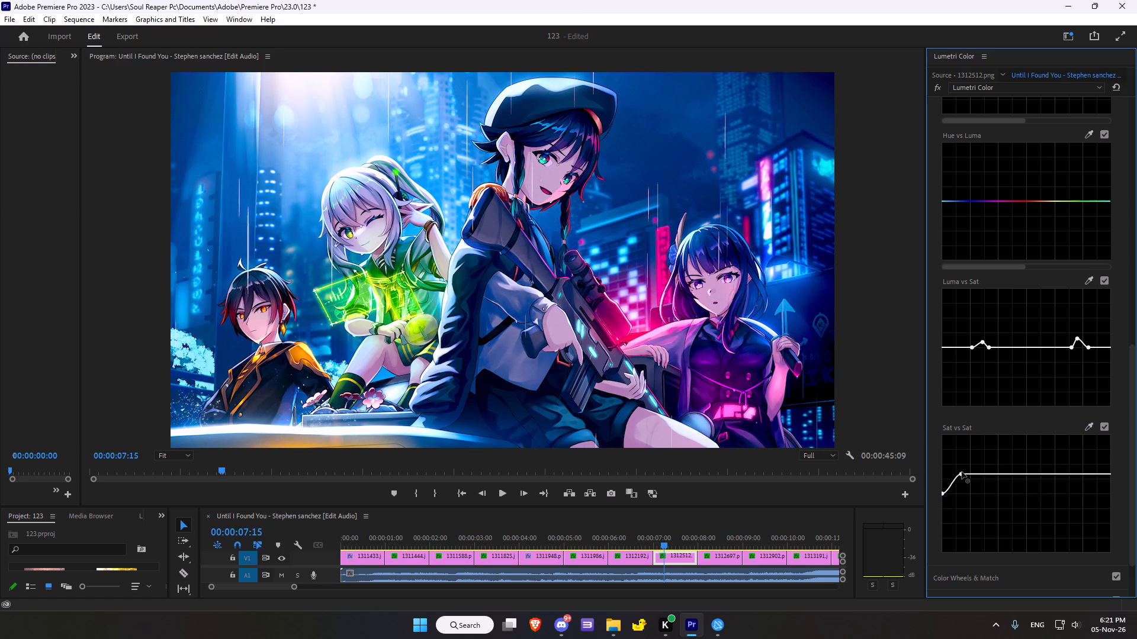
{"action": "left_click_drag", "start_coordinate": [962, 472], "coordinate": [958, 477]}
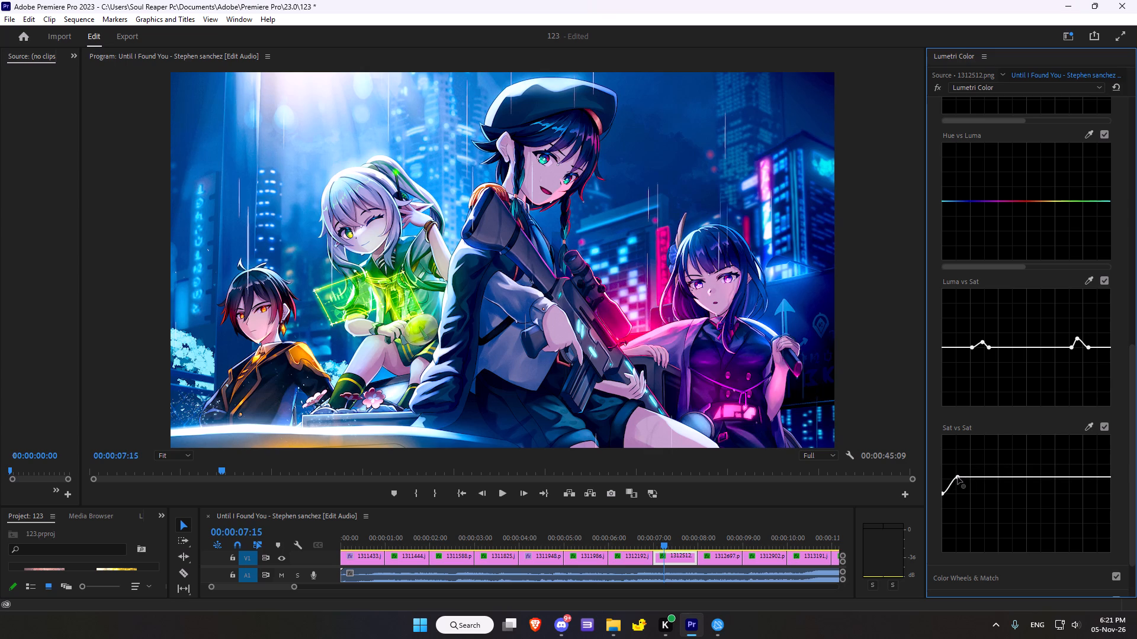
{"action": "left_click_drag", "start_coordinate": [958, 477], "coordinate": [952, 492]}
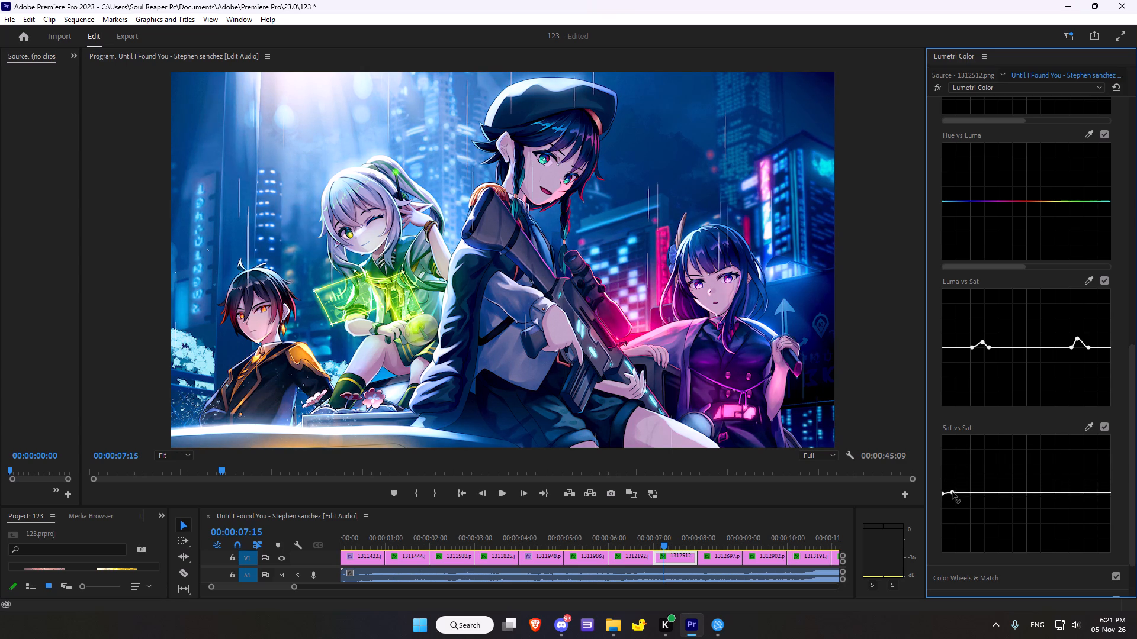
{"action": "left_click_drag", "start_coordinate": [952, 492], "coordinate": [952, 480]}
{"action": "left_click_drag", "start_coordinate": [987, 481], "coordinate": [990, 486]}
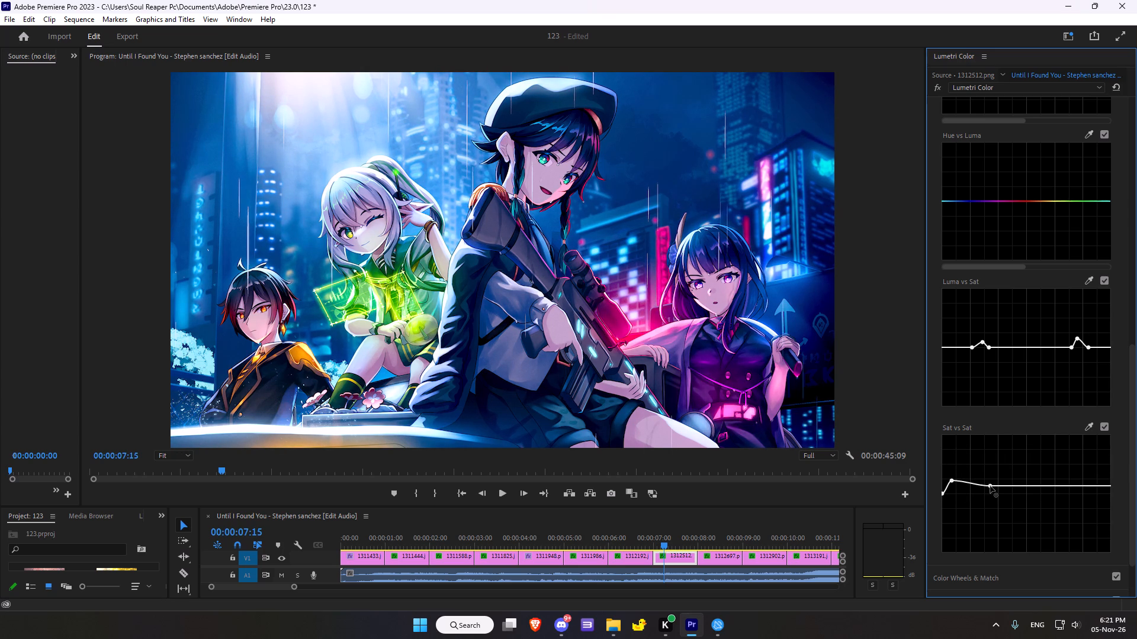
{"action": "left_click_drag", "start_coordinate": [990, 486], "coordinate": [1003, 488]}
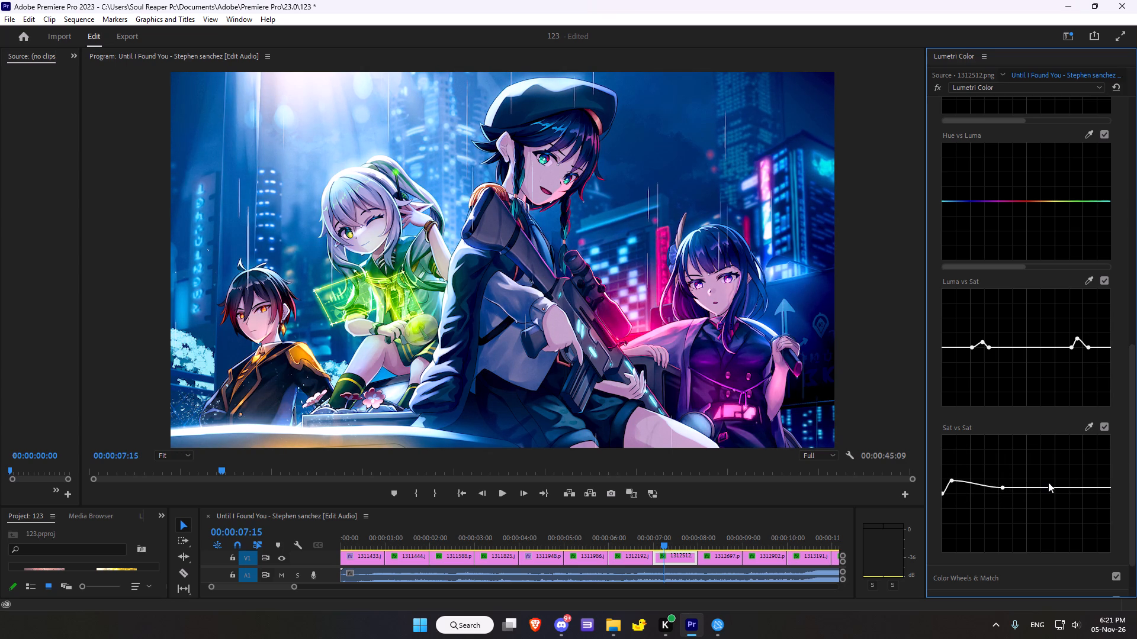
{"action": "left_click_drag", "start_coordinate": [1046, 489], "coordinate": [1053, 477]}
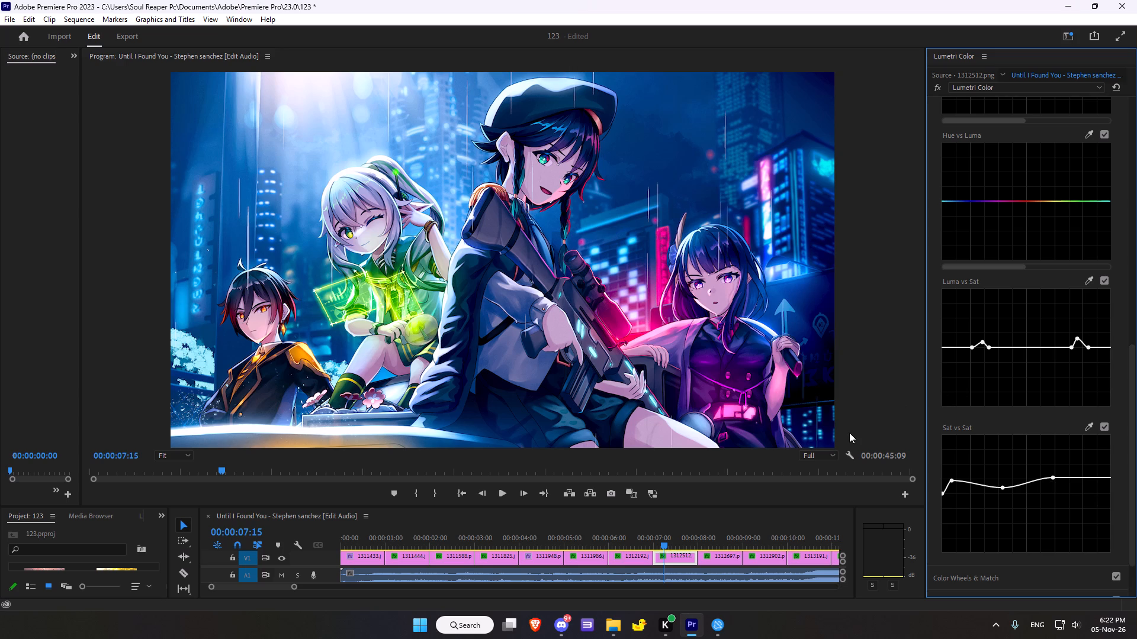
In Color Wheels & Match, tint the midtones and shadows slightly toward green and nudge the highlights just off centre.
{"action": "scroll", "coordinate": [968, 477], "scroll_direction": "down", "scroll_amount": 9}
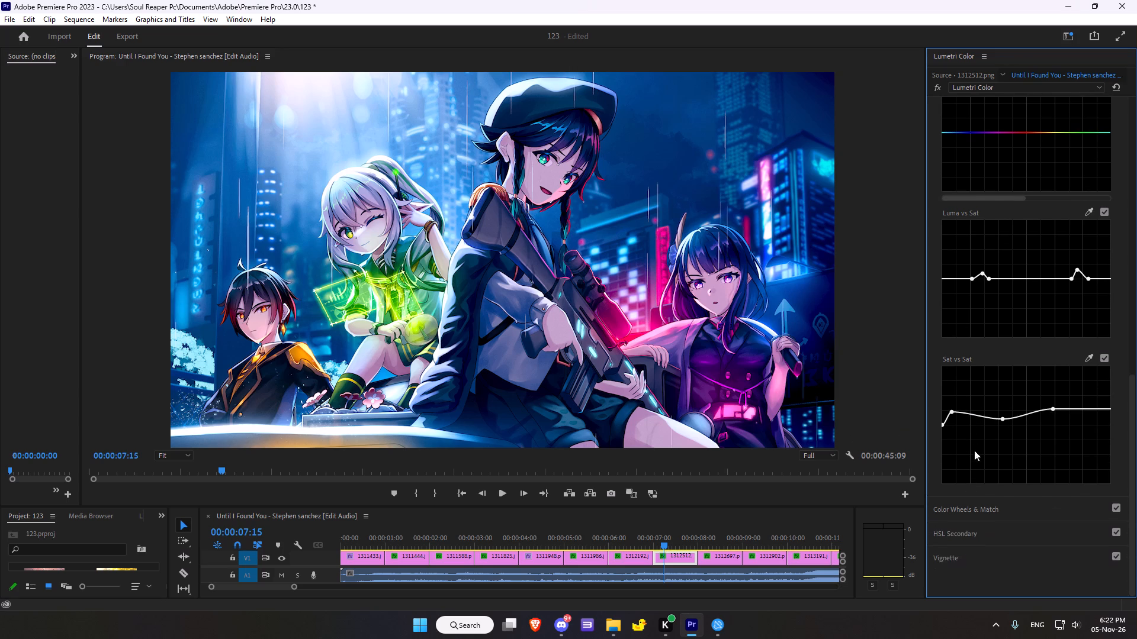
{"action": "scroll", "coordinate": [974, 422], "scroll_direction": "down", "scroll_amount": 6}
{"action": "left_click", "coordinate": [969, 508]}
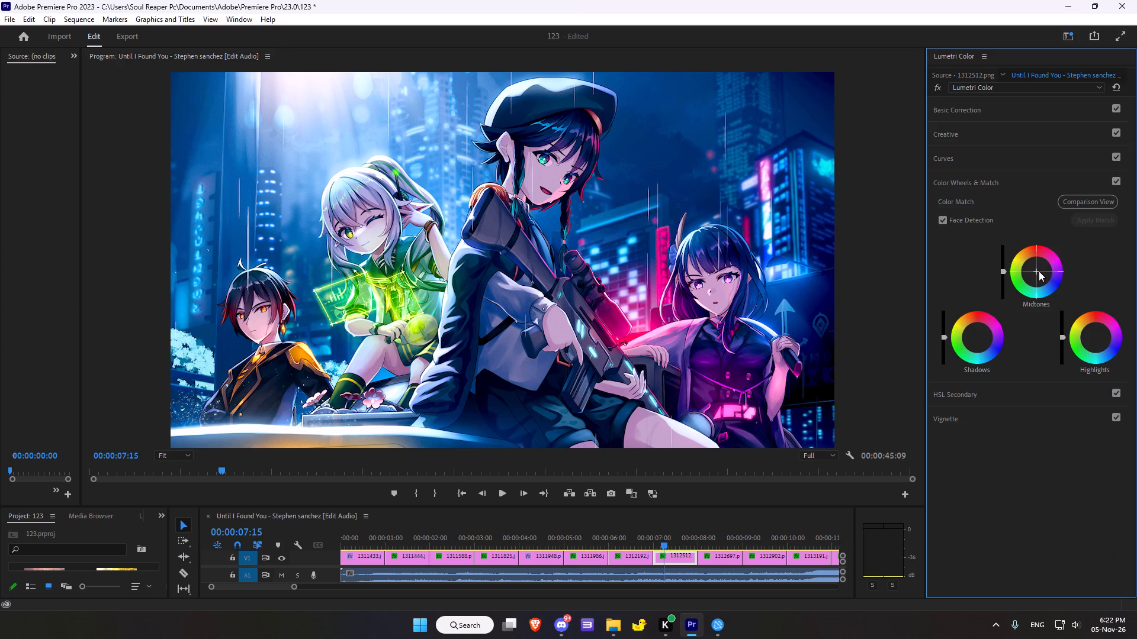
{"action": "left_click_drag", "start_coordinate": [1038, 271], "coordinate": [983, 277]}
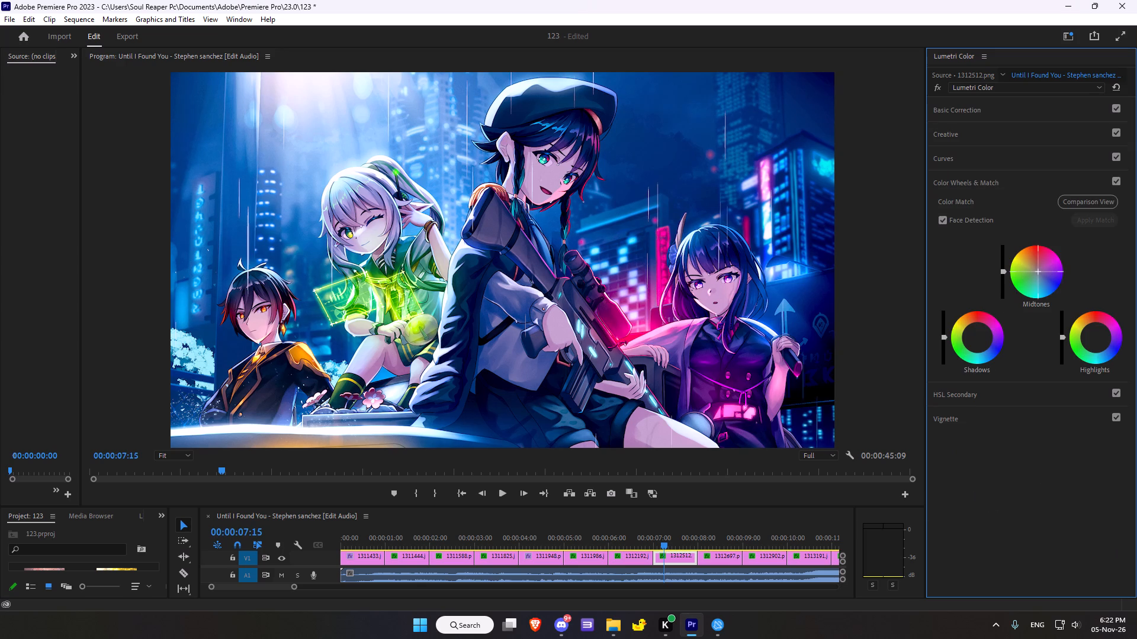
{"action": "left_click_drag", "start_coordinate": [983, 277], "coordinate": [847, 266]}
{"action": "left_click_drag", "start_coordinate": [975, 336], "coordinate": [933, 353]}
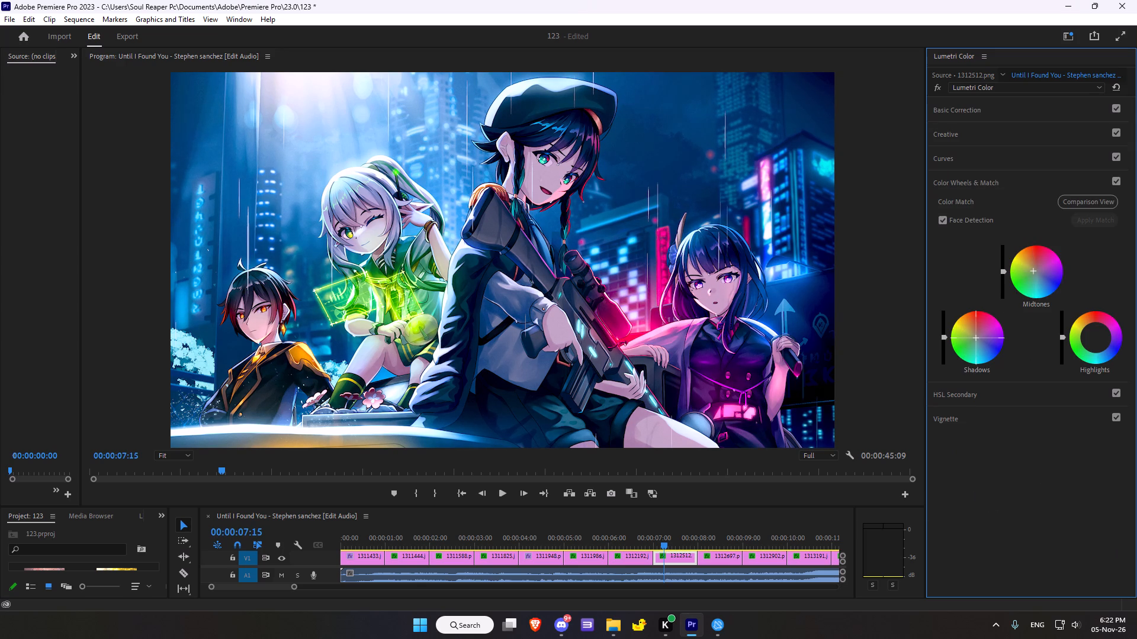
{"action": "left_click_drag", "start_coordinate": [933, 353], "coordinate": [937, 359]}
{"action": "left_click_drag", "start_coordinate": [1096, 339], "coordinate": [1097, 338]}
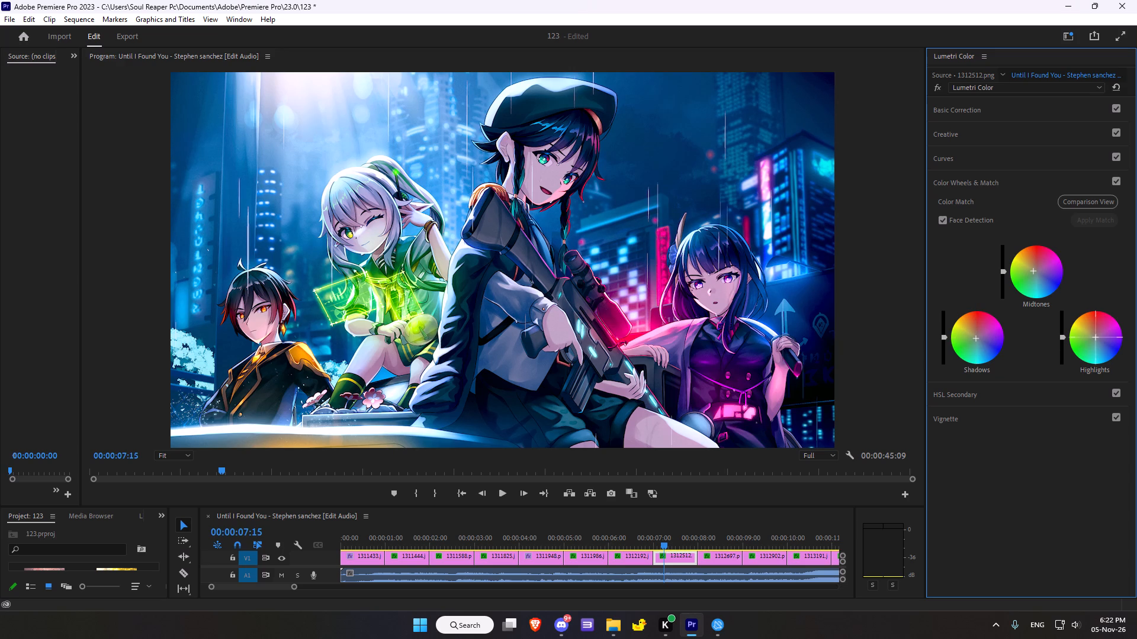
{"action": "left_click_drag", "start_coordinate": [1097, 338], "coordinate": [1083, 328]}
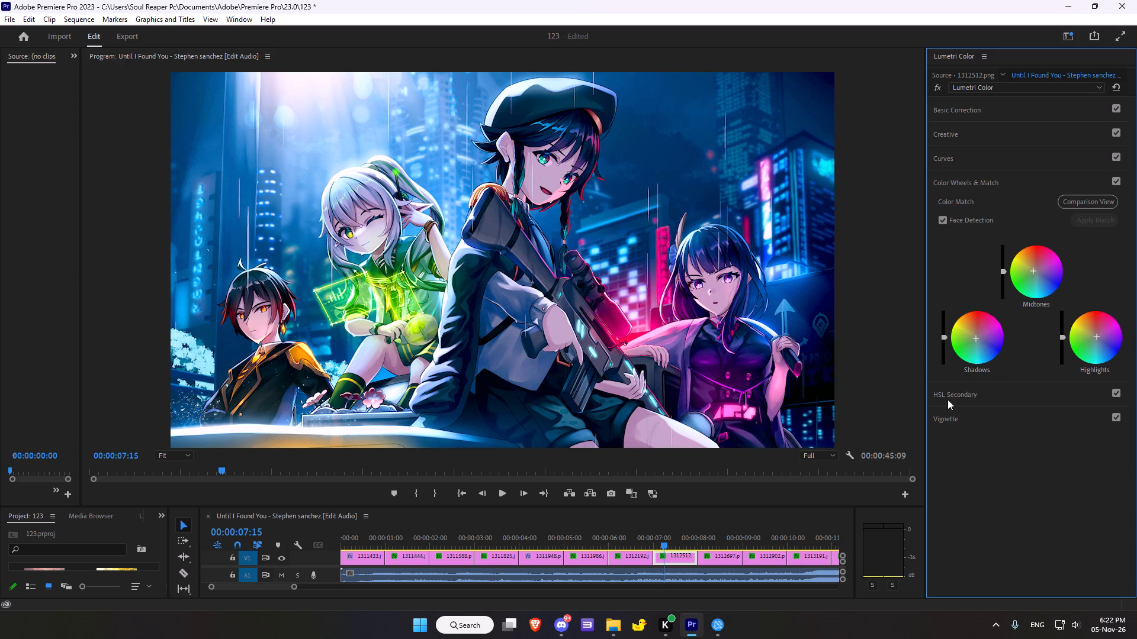
In HSL Secondary, shift the Correction color wheel slightly toward green.
{"action": "left_click", "coordinate": [952, 395]}
{"action": "scroll", "coordinate": [1020, 441], "scroll_direction": "down", "scroll_amount": 13}
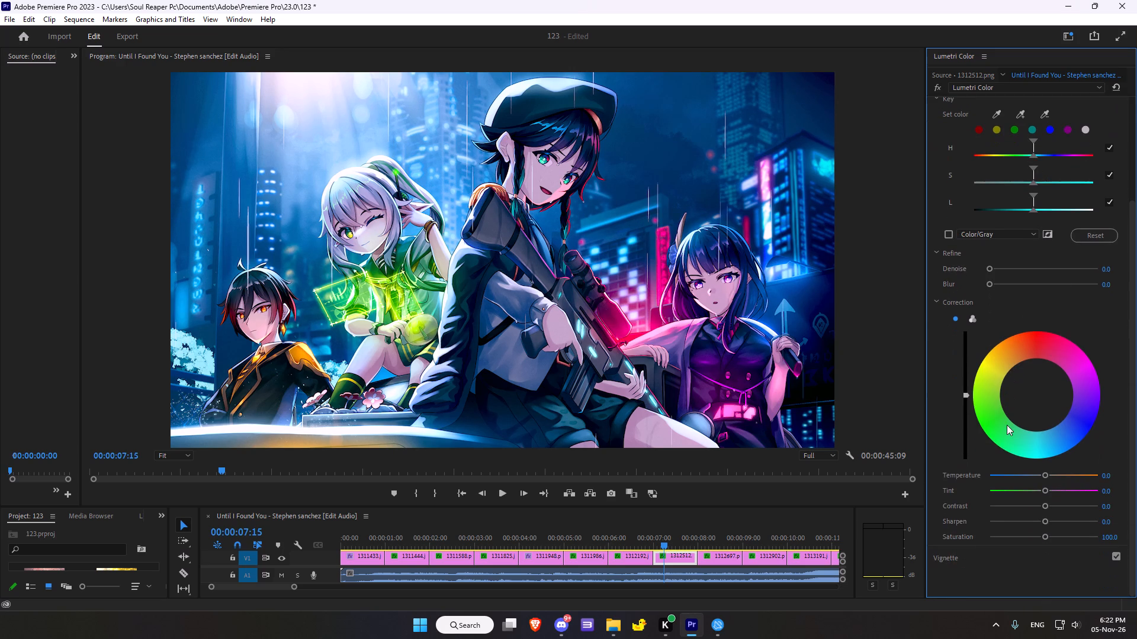
{"action": "scroll", "coordinate": [1007, 425], "scroll_direction": "down", "scroll_amount": 4}
{"action": "scroll", "coordinate": [1034, 472], "scroll_direction": "down", "scroll_amount": 10}
{"action": "left_click_drag", "start_coordinate": [1038, 396], "coordinate": [998, 396]}
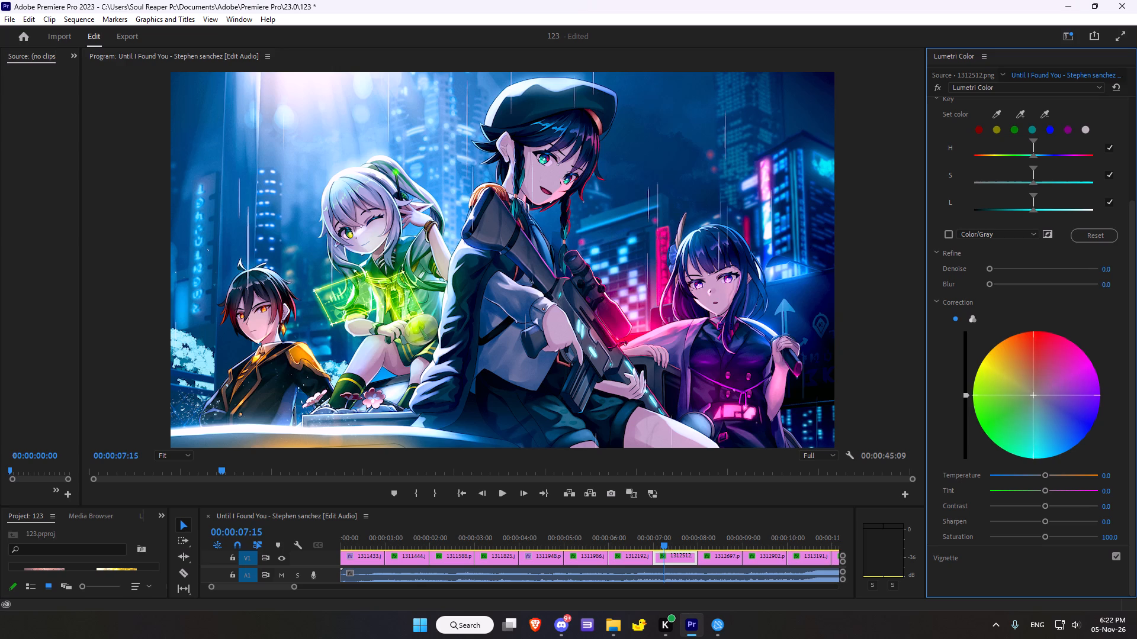
{"action": "left_click_drag", "start_coordinate": [998, 396], "coordinate": [1013, 392]}
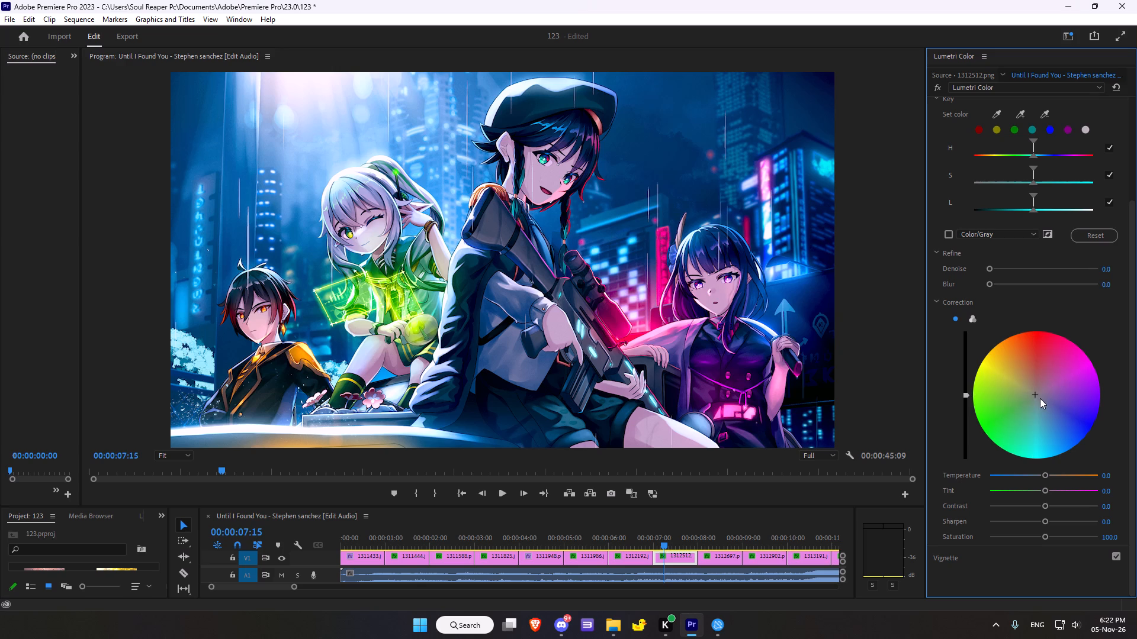